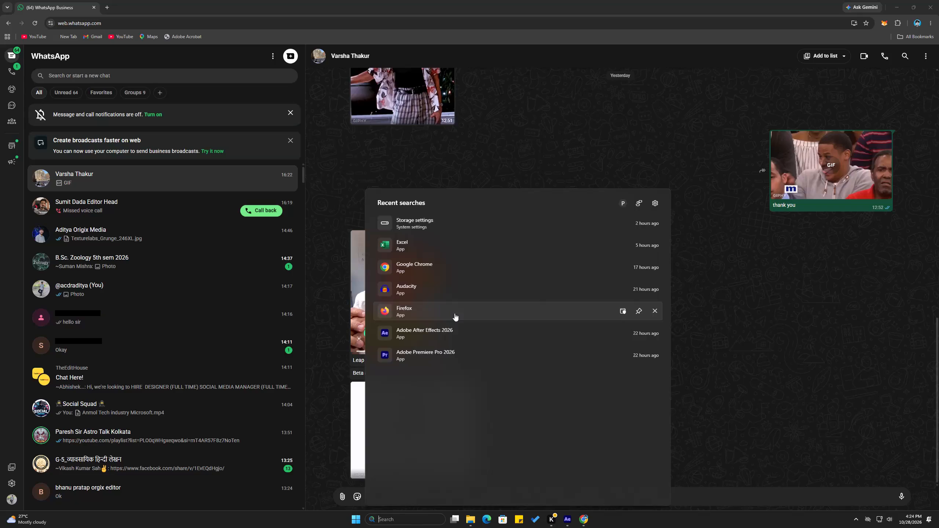
Launch Adobe Premiere Pro 2026 from the recent searches.
left_click(454, 353)
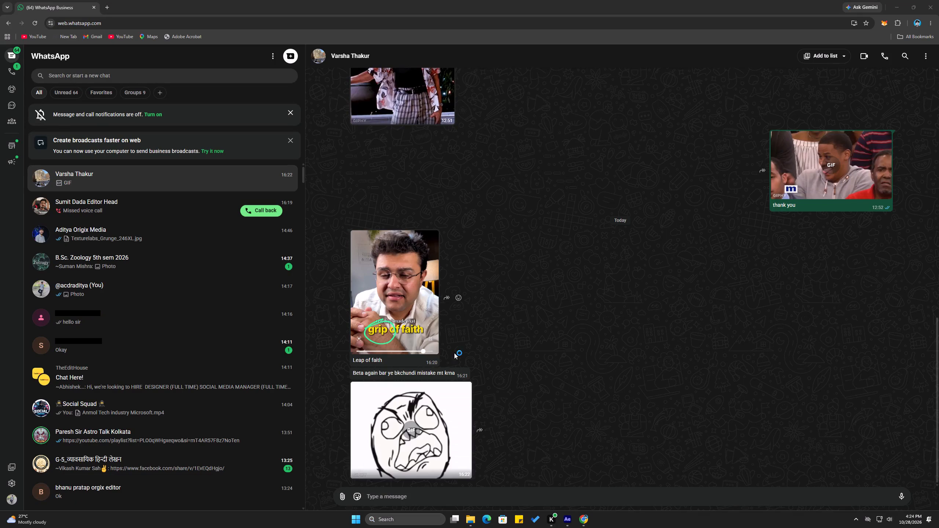
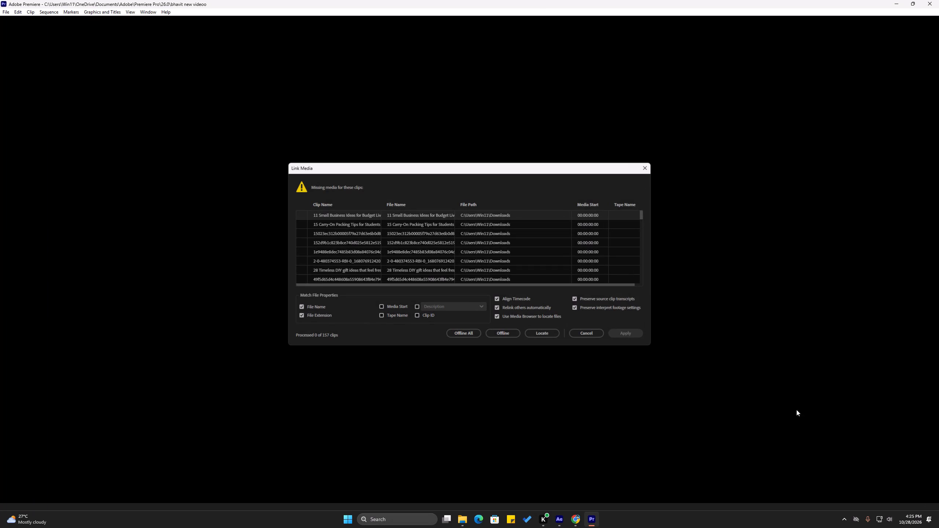
Dismiss the missing-media linking prompt without relinking any clips.
left_click(591, 334)
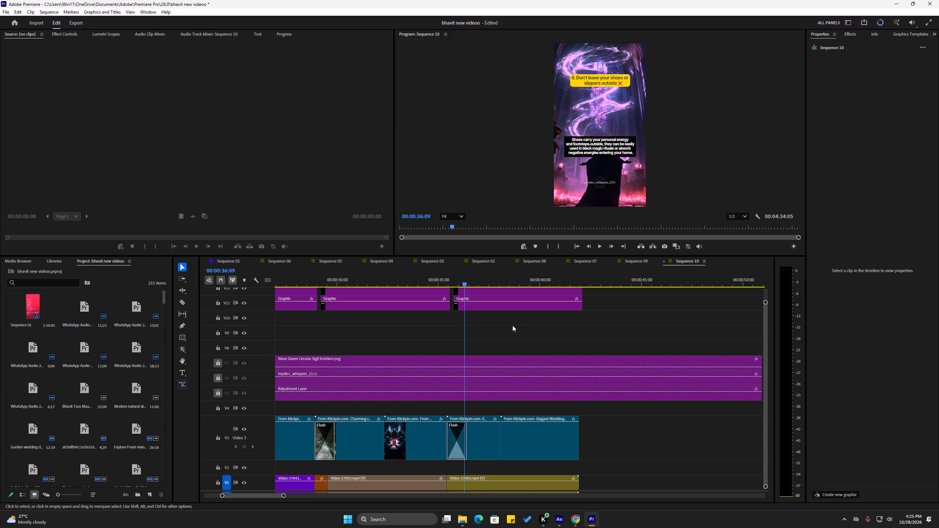
Move the playhead to 00:00:35:04 in Sequence 10 and save the project.
left_click_drag(466, 277, 442, 282)
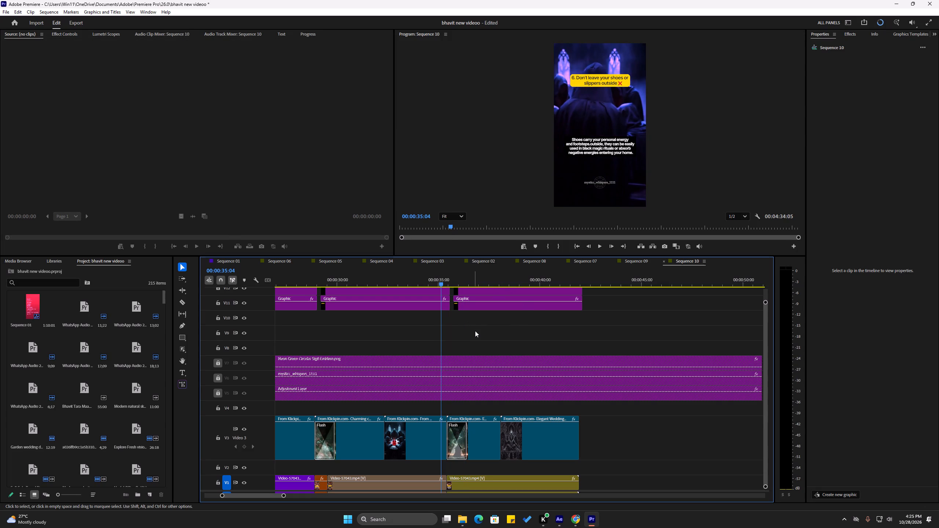
left_click(475, 331)
key("ctrl+s")
key("ctrl+s")
key("ctrl+s")
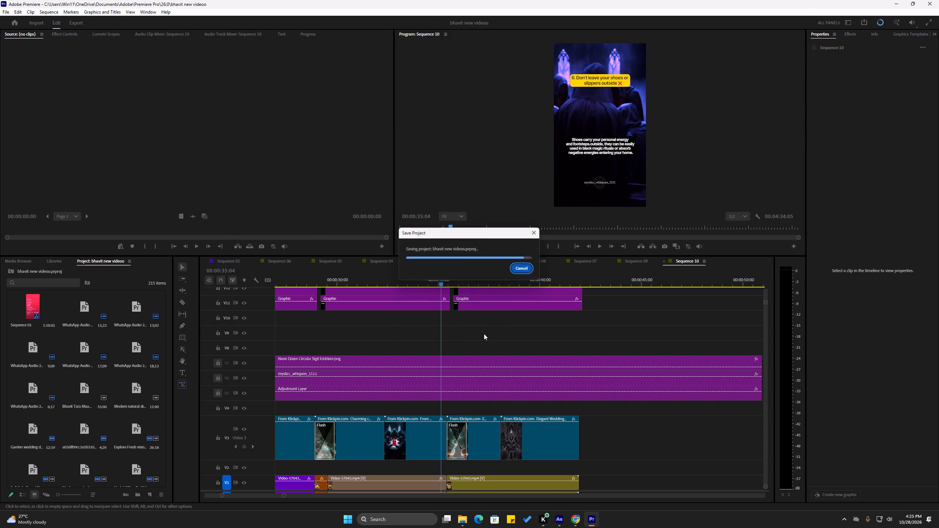
scroll(616, 109, "down", 1)
middle_click_drag(629, 130, 631, 139)
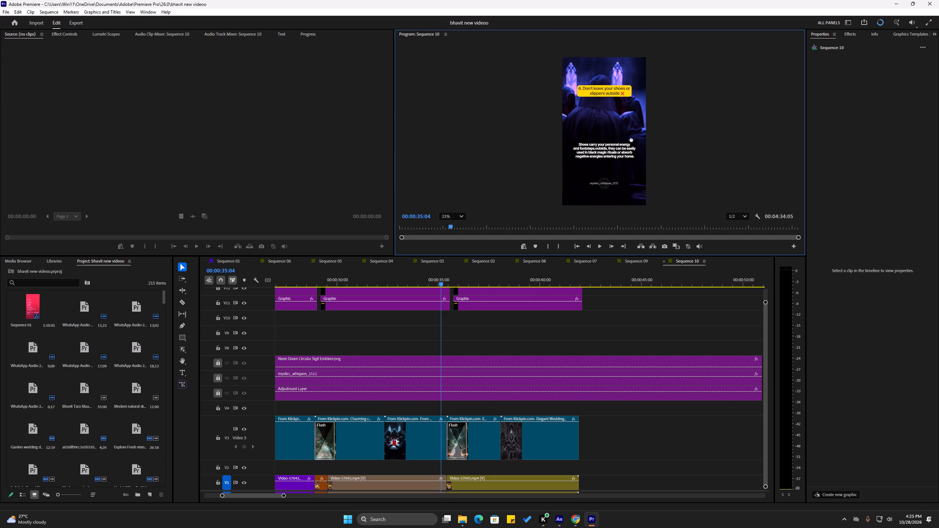
middle_click_drag(631, 139, 632, 140)
key("ctrl+s")
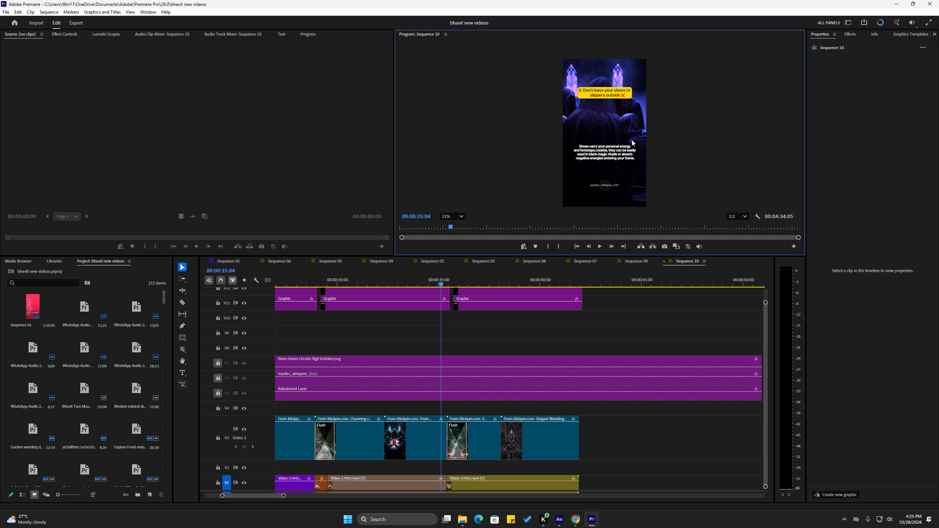
left_click(726, 324)
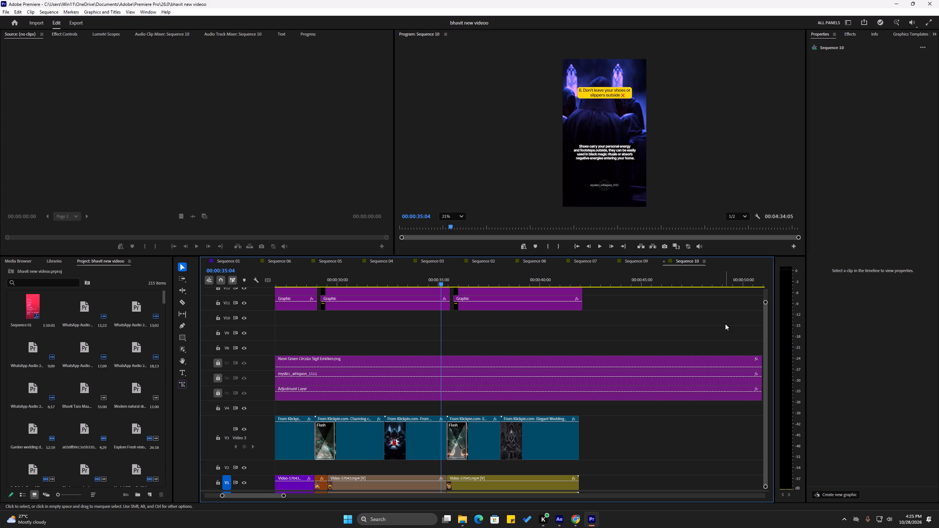
key("ctrl+s")
key("ctrl+s")
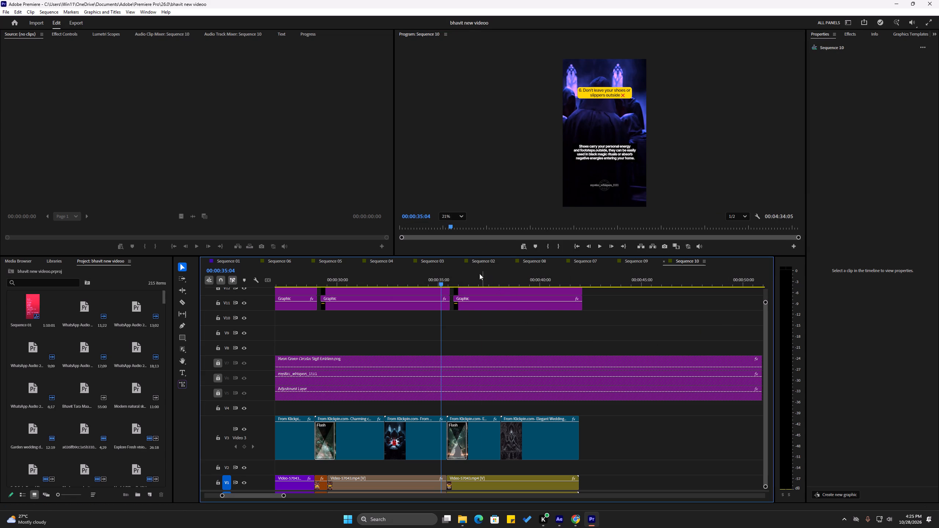
Review the Flash transition and the tip 6 captions between about 34 and 38 seconds in Sequence 10, keeping the project saved.
left_click_drag(481, 274, 510, 282)
scroll(622, 139, "up", 4)
scroll(629, 138, "down", 2)
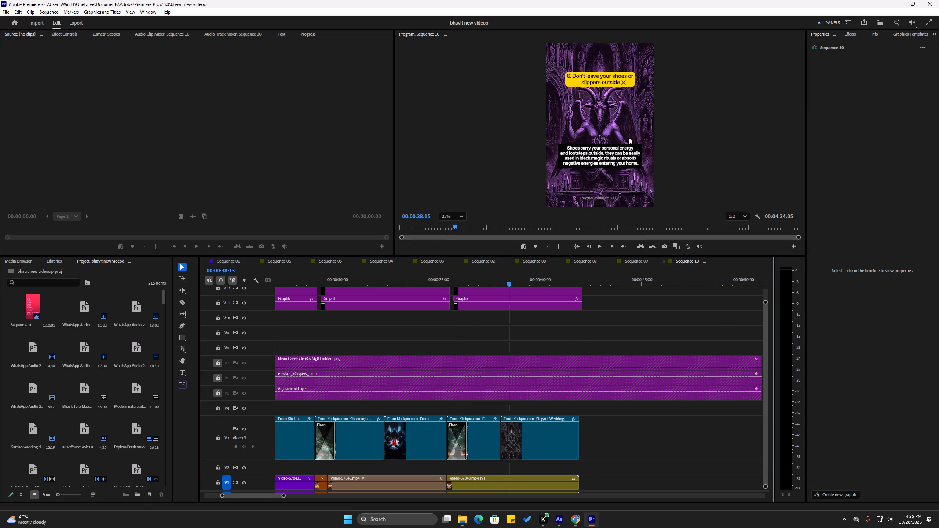
left_click_drag(523, 274, 454, 283)
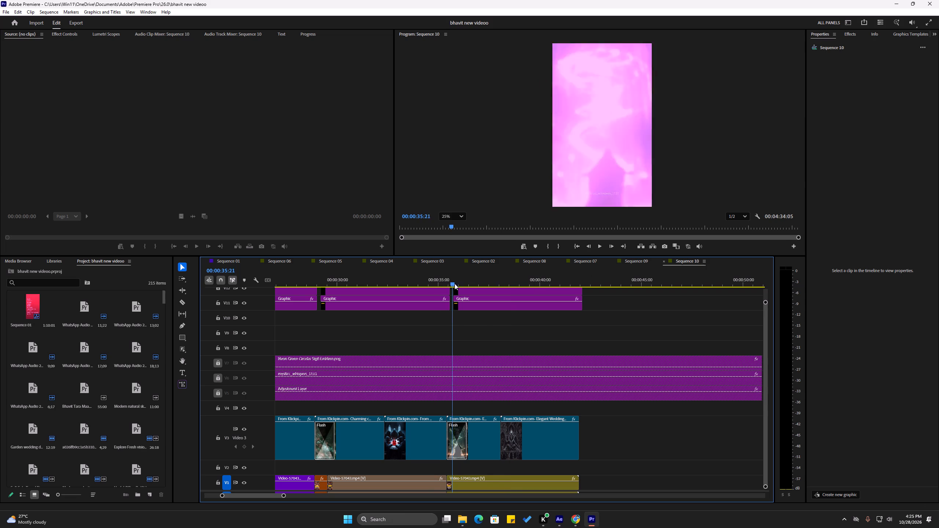
left_click_drag(454, 283, 425, 299)
key("ctrl+s")
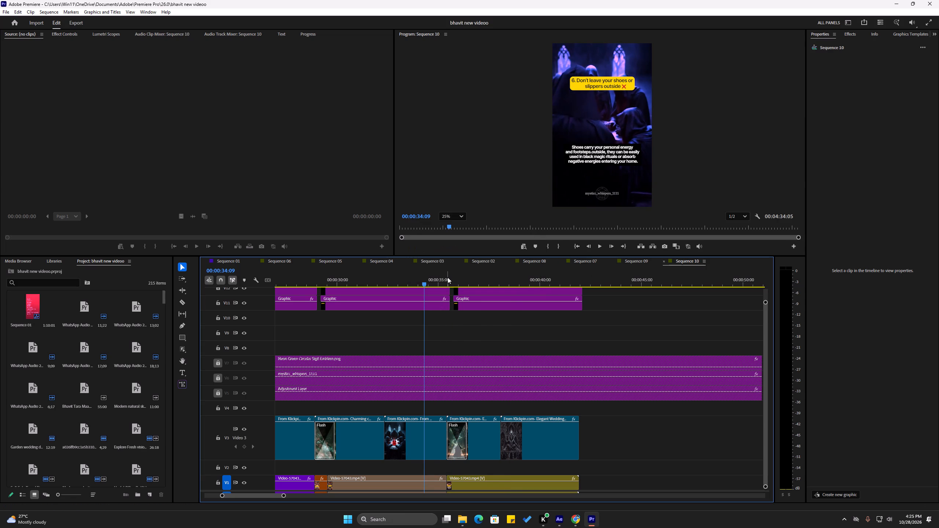
key("ctrl+s")
key("ctrl+s")
key("ctrl+s")
key("ctrl+s")
left_click_drag(445, 280, 441, 280)
key("ctrl+s")
key("ctrl+s")
key("space")
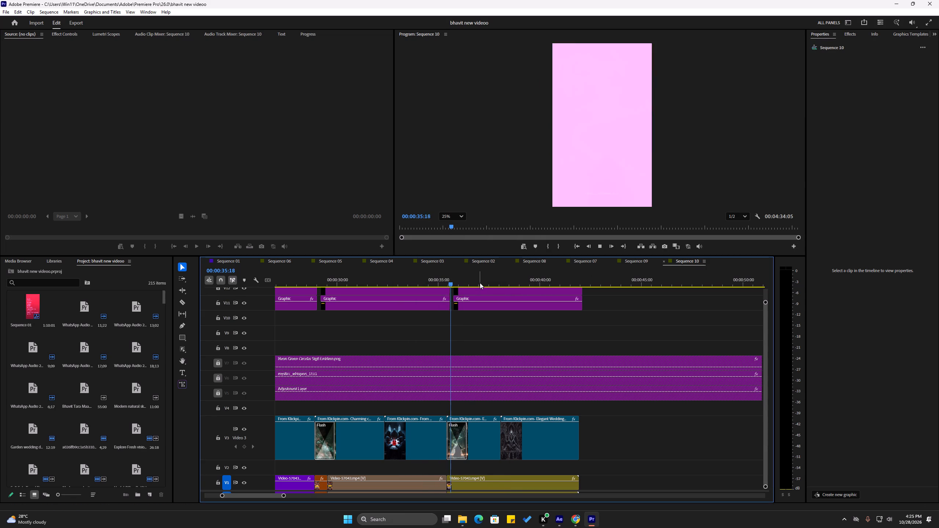
key("space")
left_click_drag(486, 279, 446, 284)
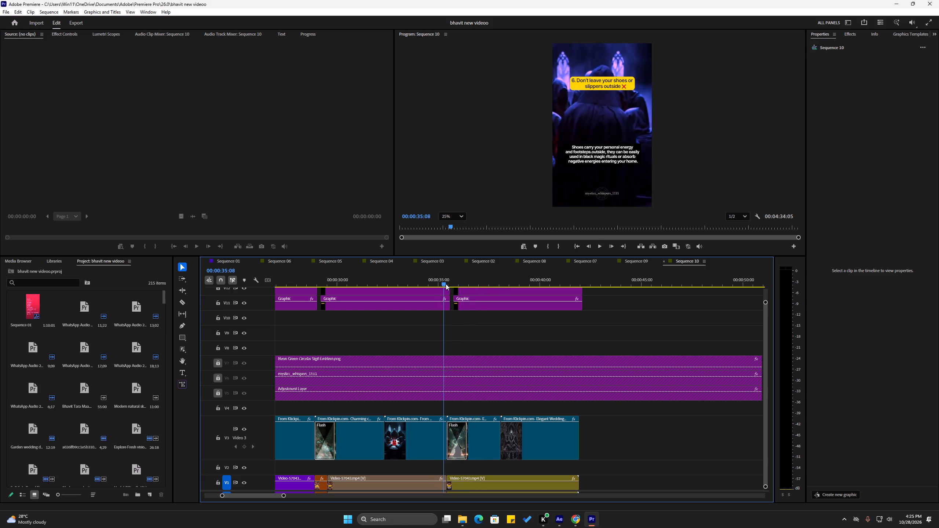
left_click_drag(446, 284, 446, 283)
key("ctrl+s")
left_click_drag(458, 282, 491, 284)
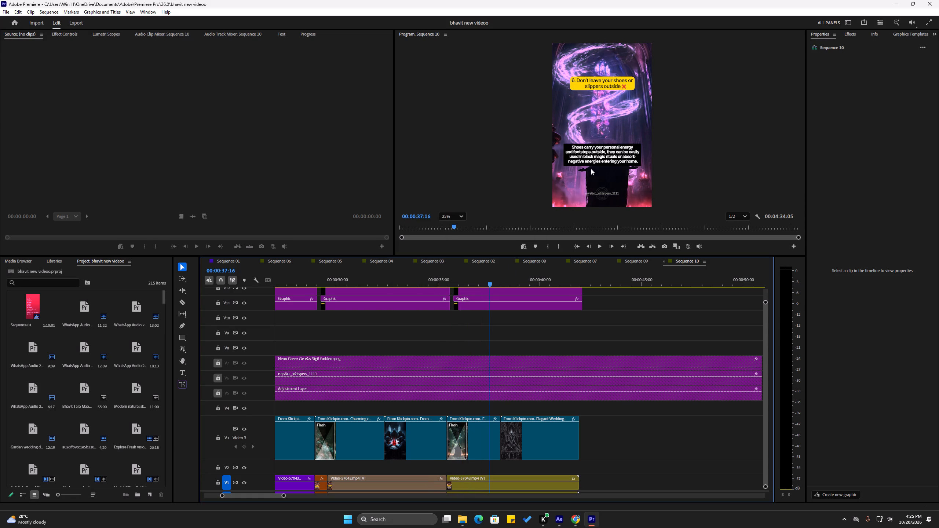
scroll(594, 133, "up", 1)
scroll(594, 133, "down", 1)
Open the reference clip Video-57043.mp4 from the project bin as source and examine its tip 7 text at 00:00:37:18.
left_click_drag(165, 297, 186, 512)
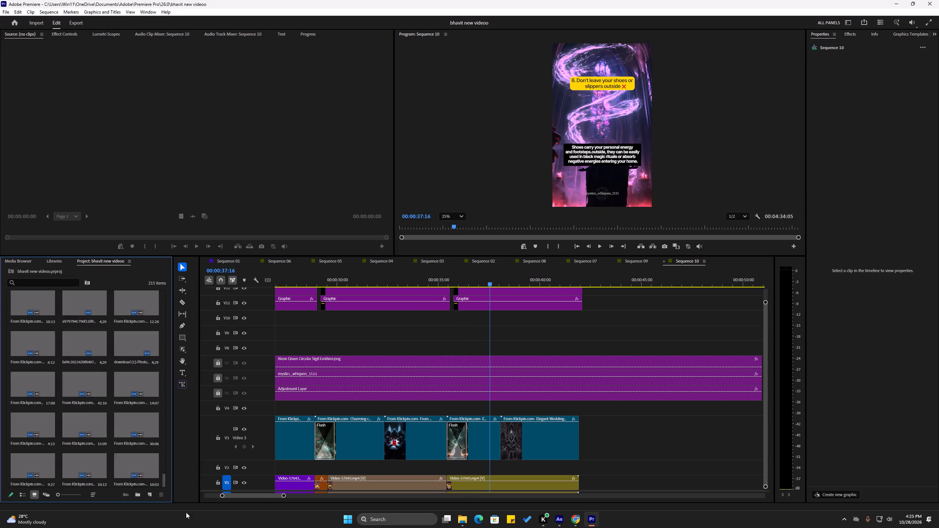
left_click_drag(186, 512, 184, 527)
left_click(131, 466)
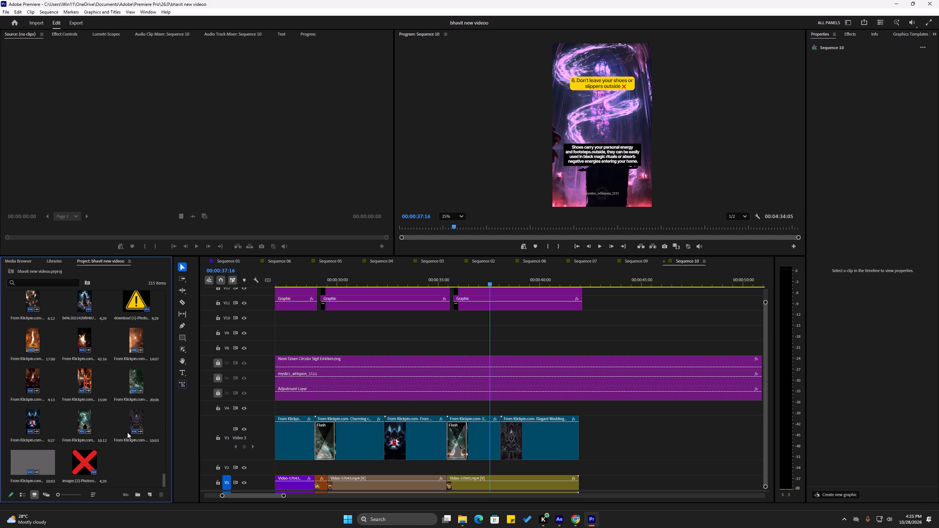
scroll(127, 432, "up", 2)
scroll(105, 399, "up", 2)
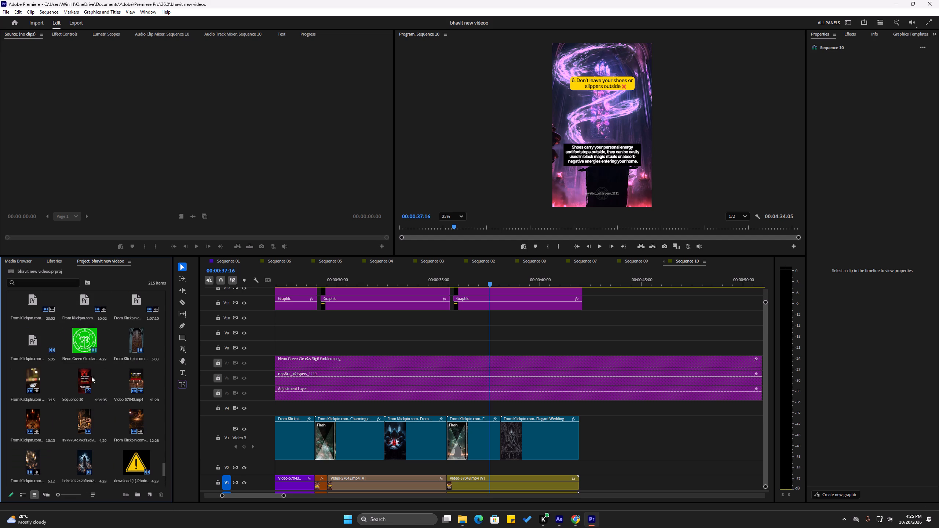
double_click(134, 377)
scroll(261, 137, "down", 4)
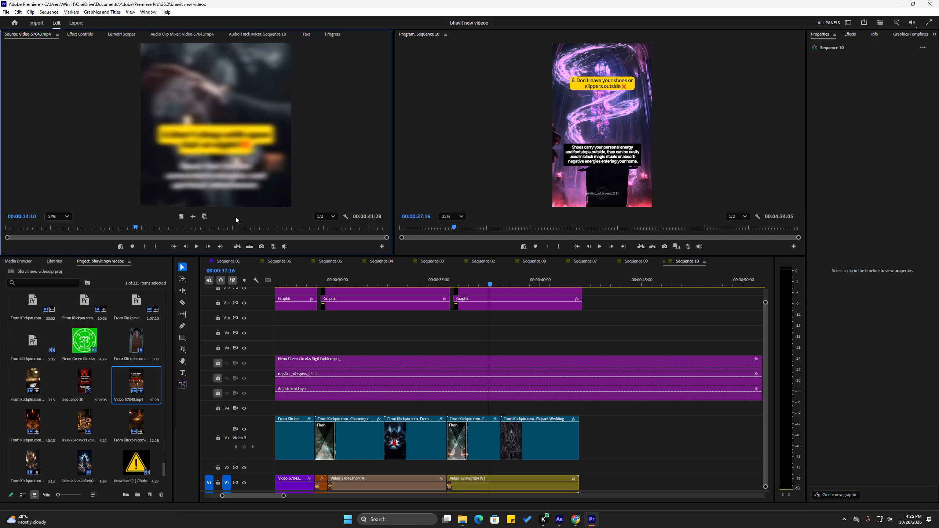
left_click_drag(234, 224, 344, 236)
middle_click_drag(292, 155, 292, 131)
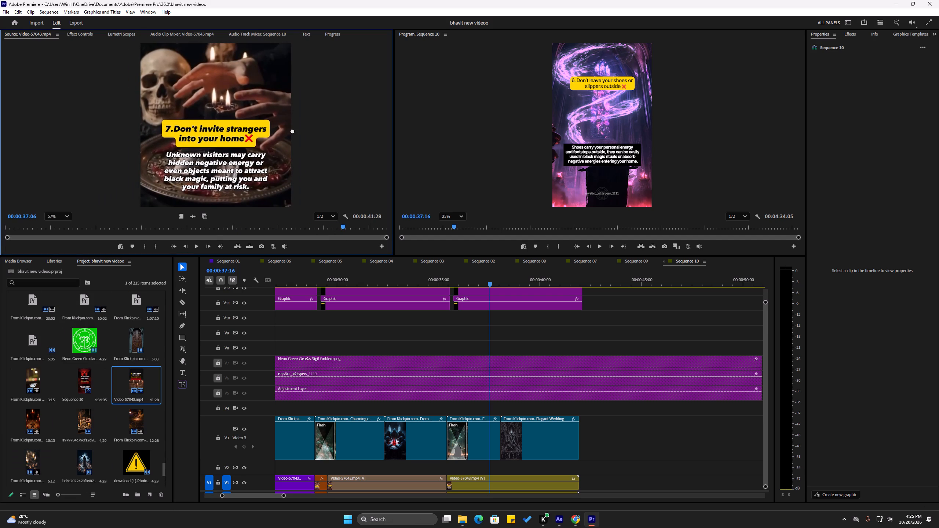
scroll(273, 139, "up", 1)
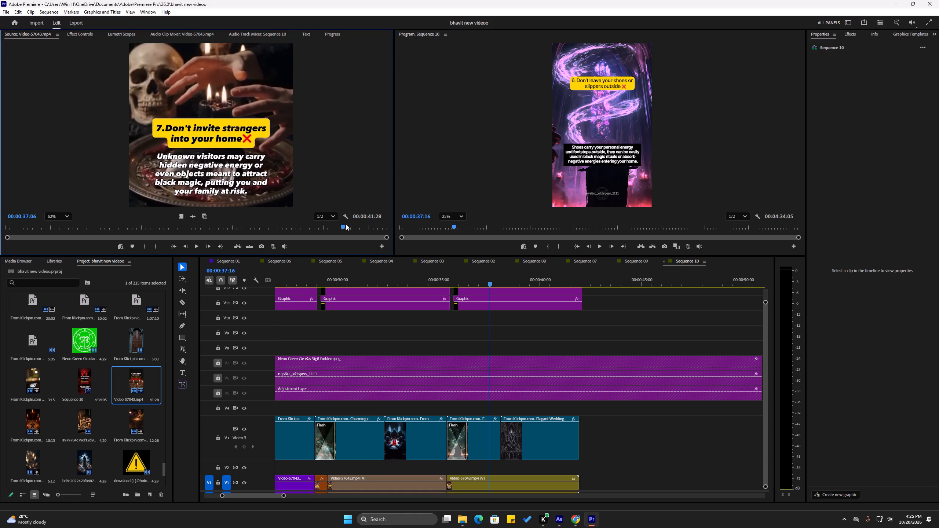
left_click_drag(355, 225, 348, 233)
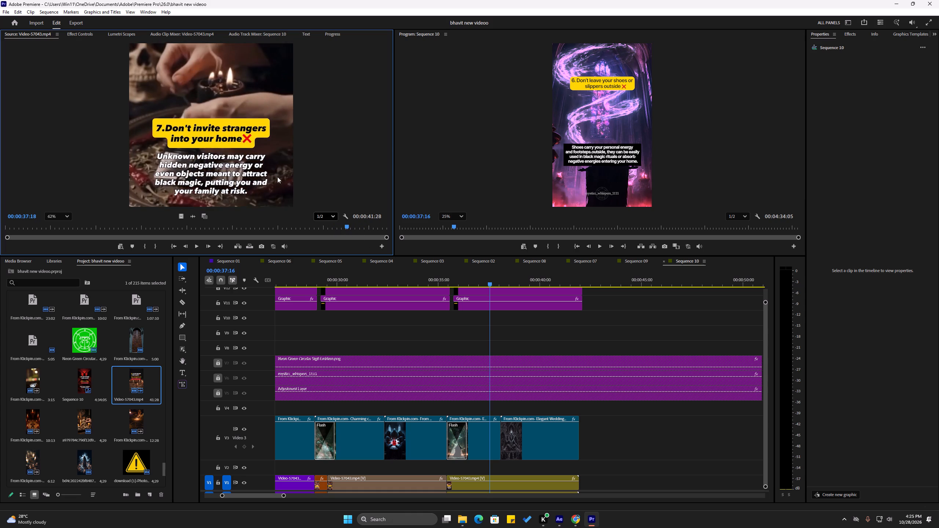
middle_click_drag(277, 177, 283, 135)
scroll(264, 121, "up", 3)
middle_click_drag(278, 116, 284, 116)
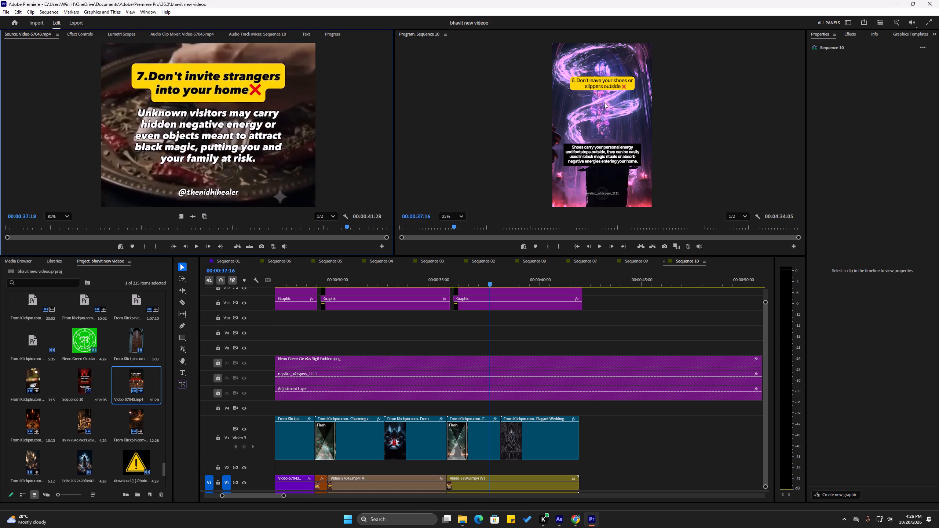
Move the playhead to 00:00:37:25 in Sequence 10, with a close view of the yellow tip heading.
scroll(608, 104, "up", 4)
middle_click_drag(628, 108, 626, 122)
scroll(622, 87, "up", 3)
middle_click_drag(643, 94, 644, 101)
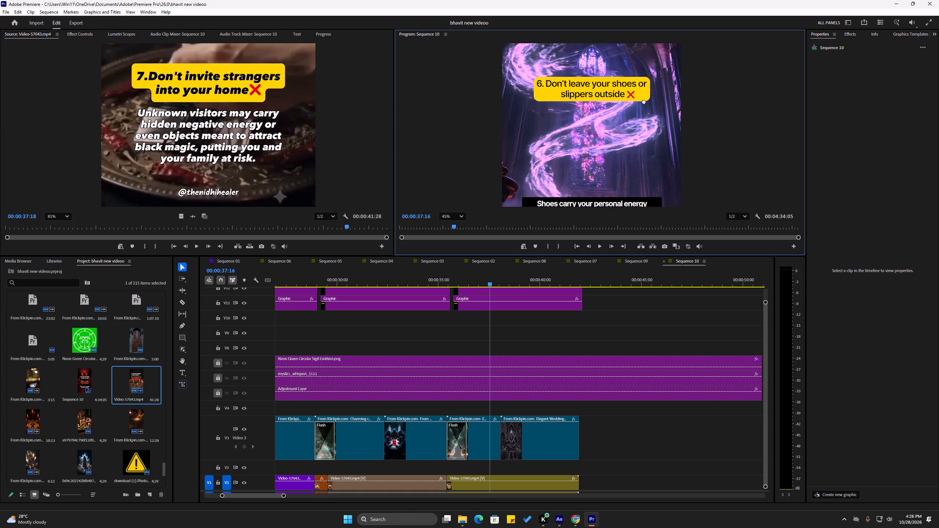
middle_click_drag(644, 101, 648, 119)
middle_click_drag(646, 93, 642, 108)
scroll(642, 108, "up", 2)
scroll(642, 125, "down", 2)
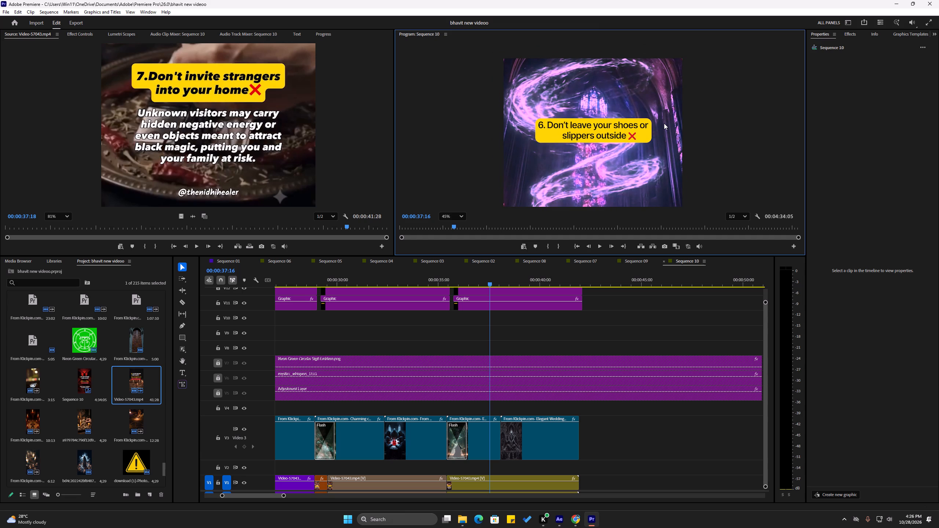
scroll(629, 134, "up", 3)
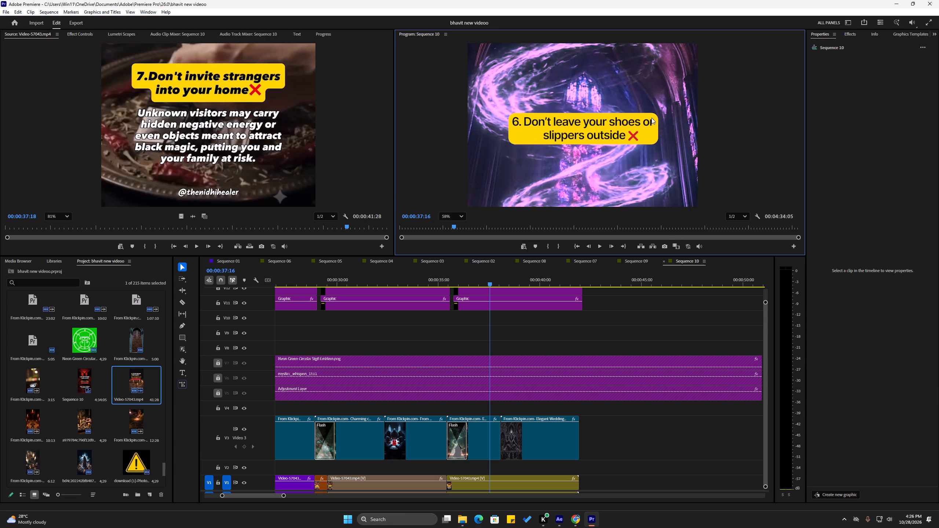
middle_click_drag(648, 116, 645, 110)
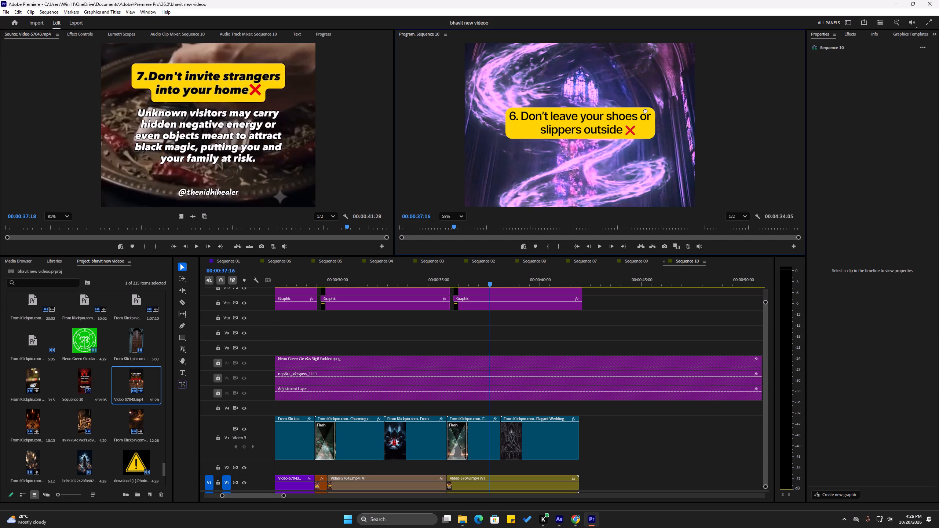
left_click(494, 282)
left_click(583, 121)
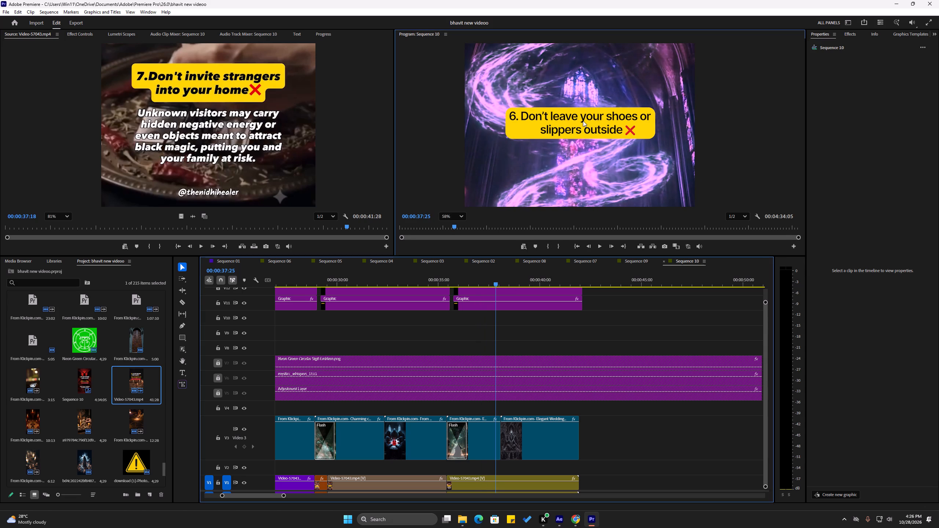
Replace the wording after "6. Don't" in the last heading text clip on V12 with "invite strangers".
left_click_drag(766, 326, 766, 319)
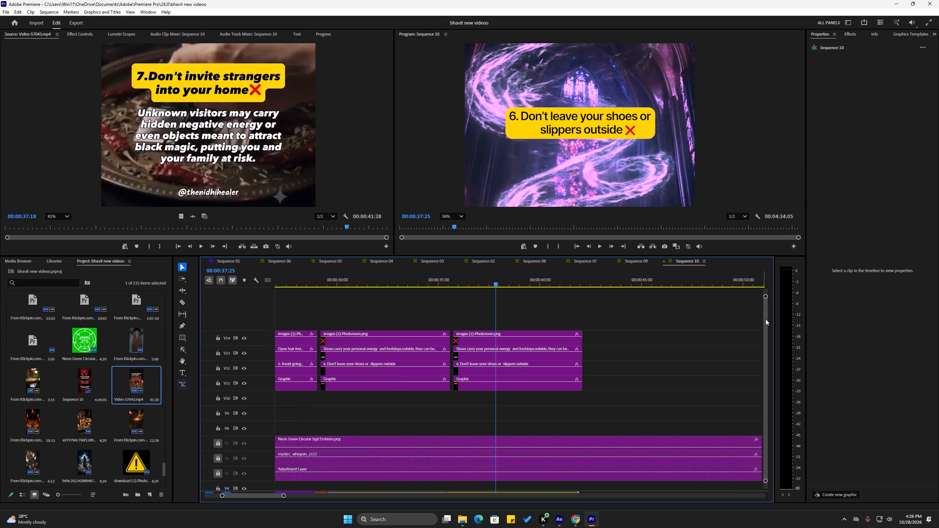
left_click_drag(766, 319, 766, 318)
left_click(492, 392)
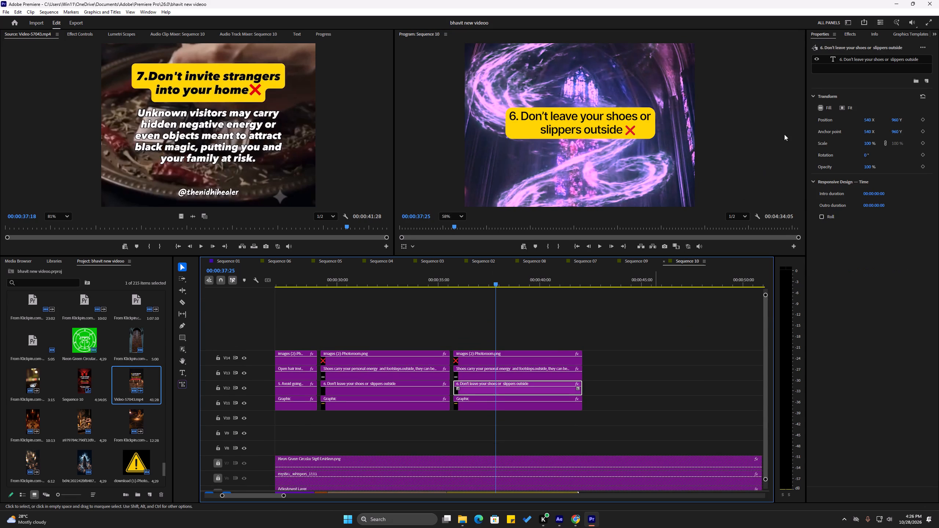
left_click(865, 59)
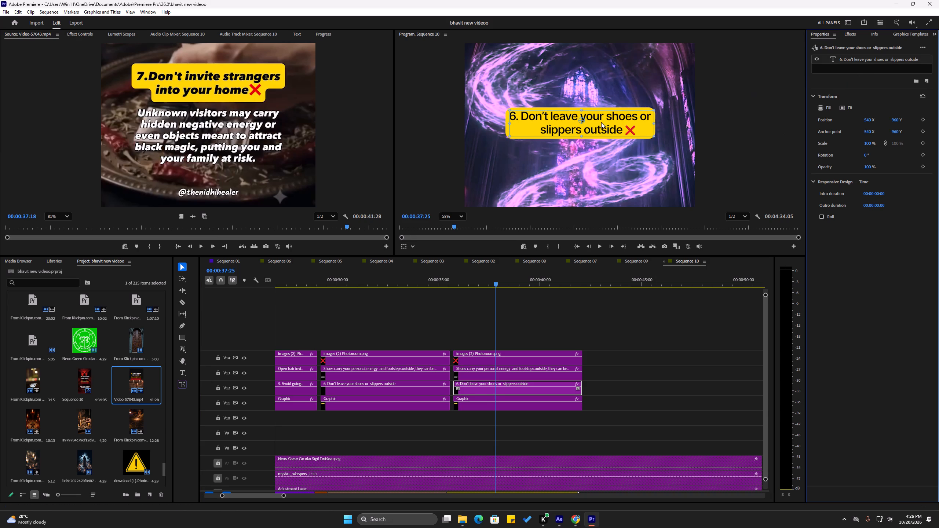
double_click(601, 122)
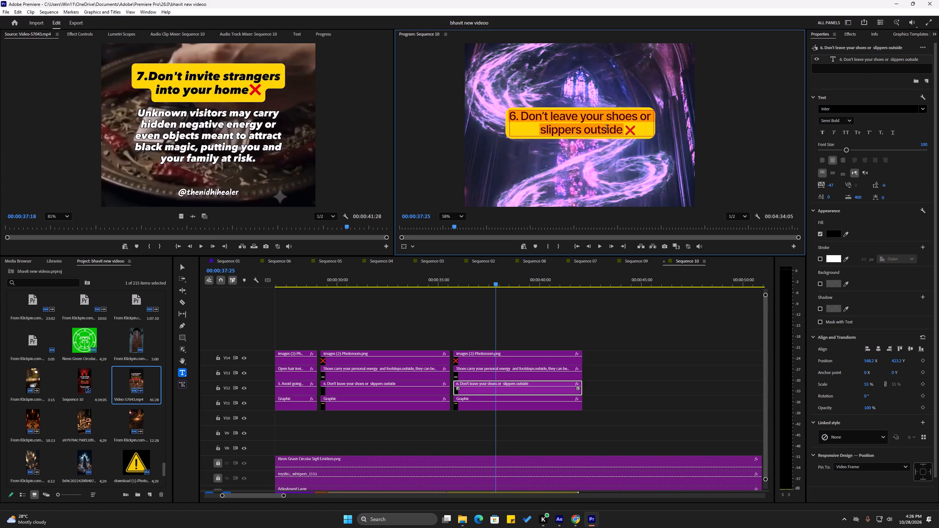
left_click_drag(624, 133, 553, 127)
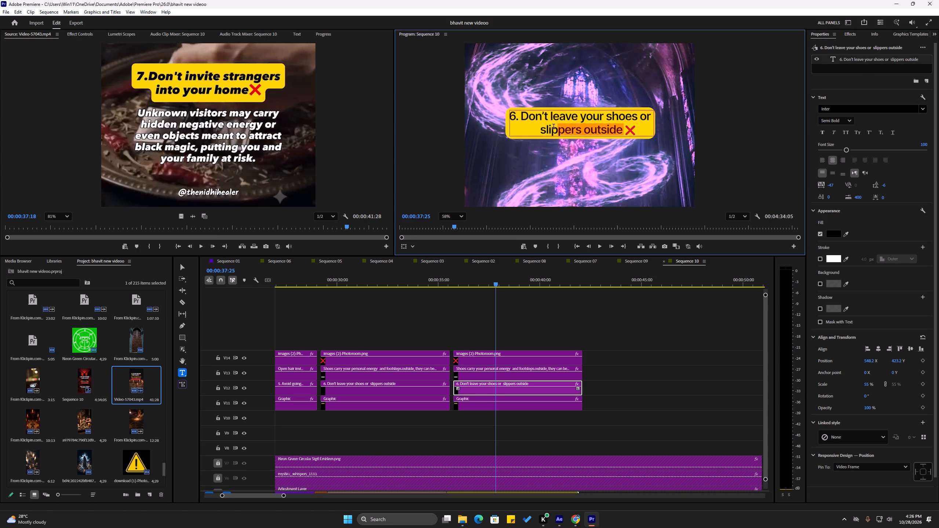
left_click_drag(553, 127, 550, 117)
type("inv")
type("ite")
key("space")
type("st")
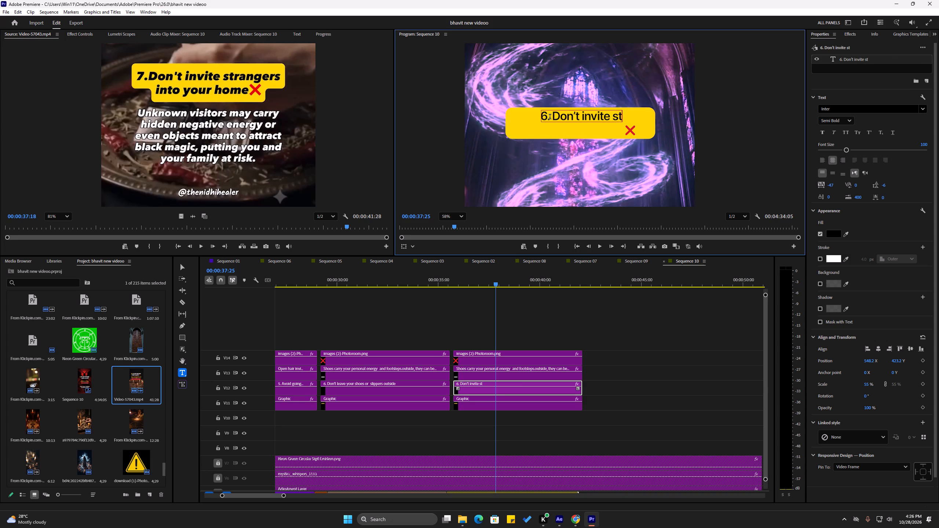
type("ra")
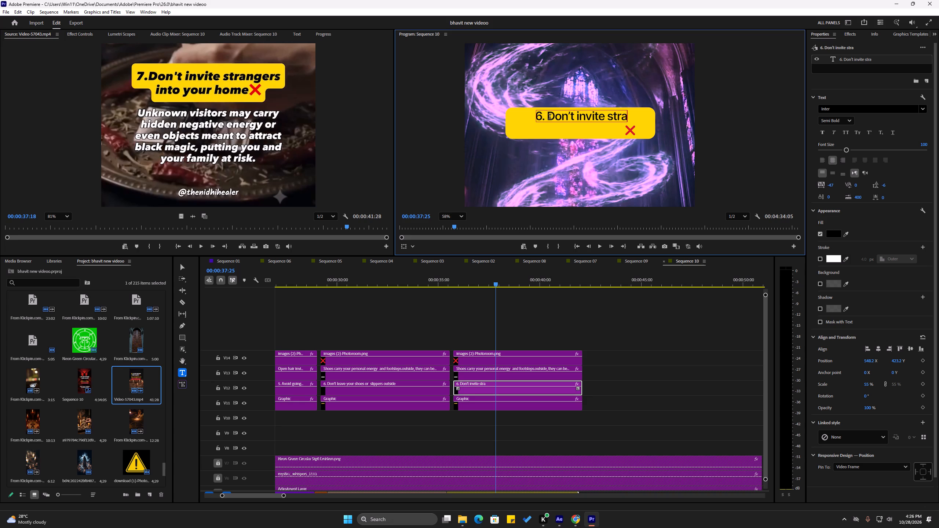
key("n")
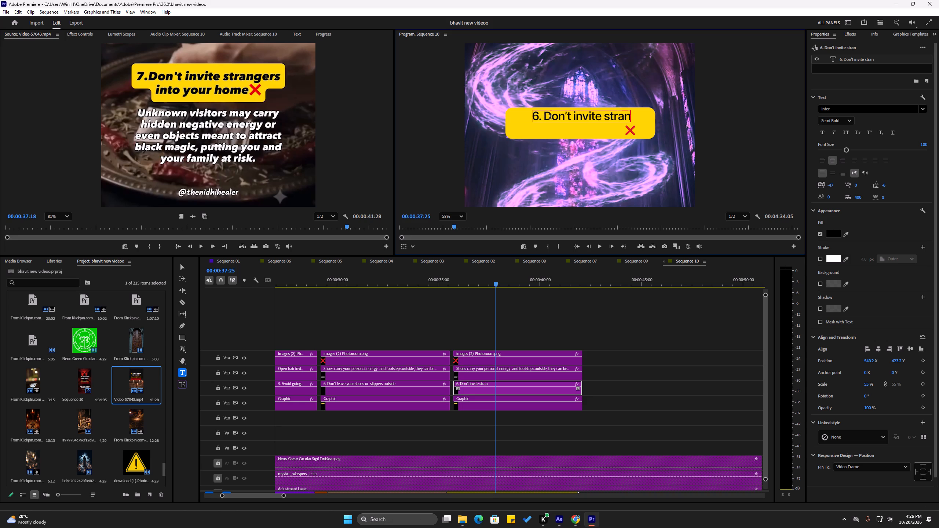
type("gers")
Add a second line reading "into your home" to the heading text and save the project.
key("Return")
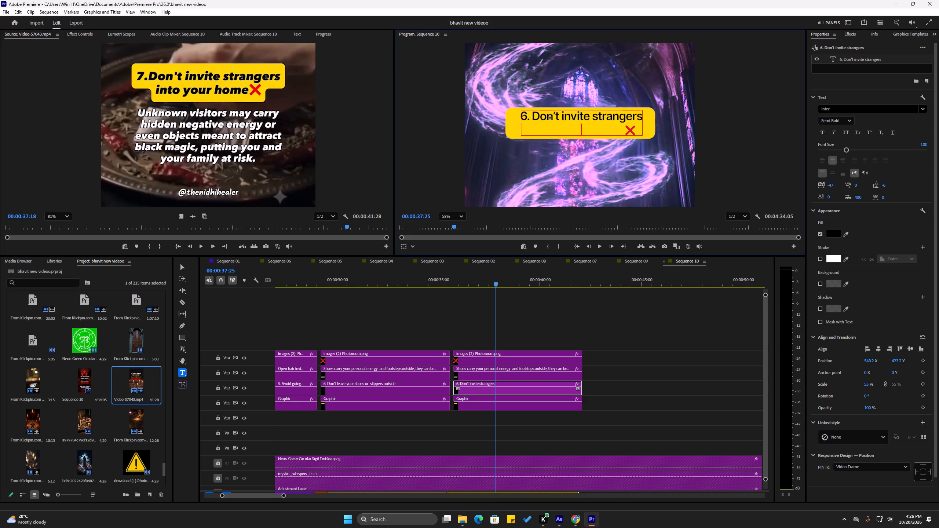
type("into")
key("space")
type("your")
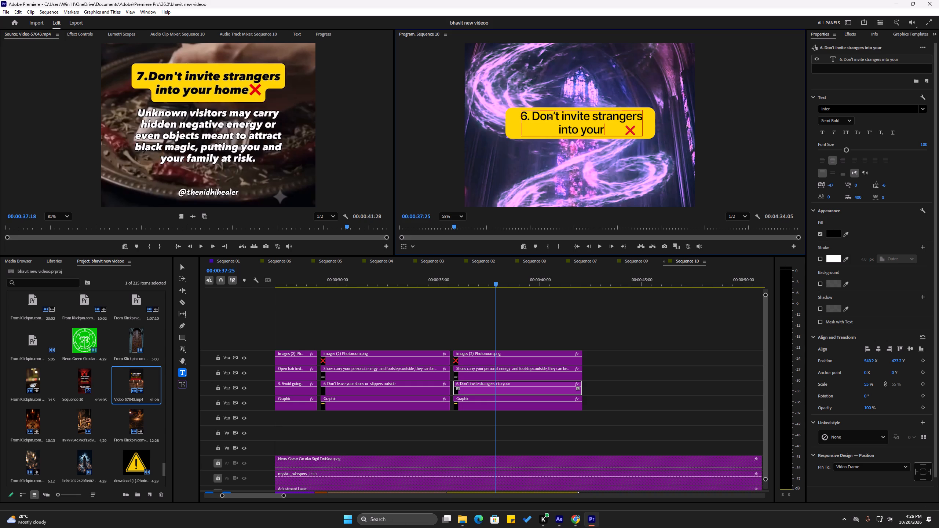
key("space")
type("home")
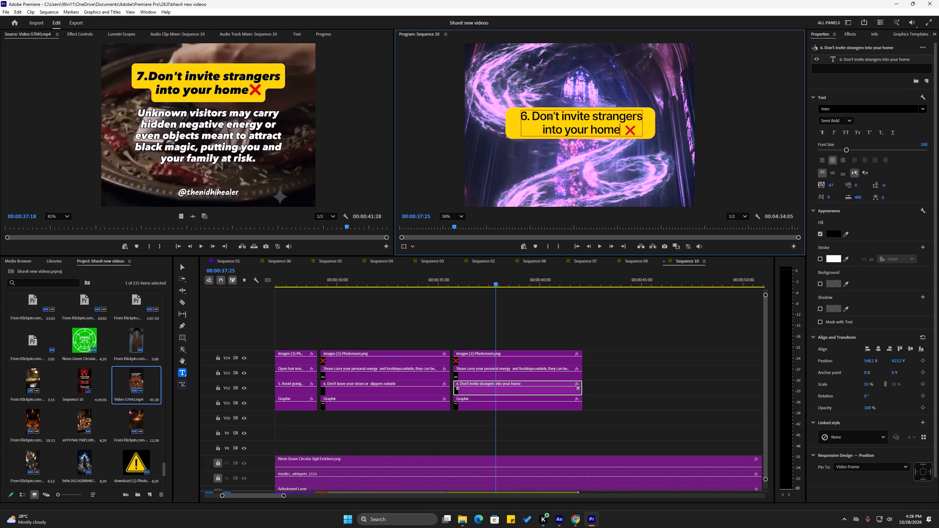
left_click(180, 265)
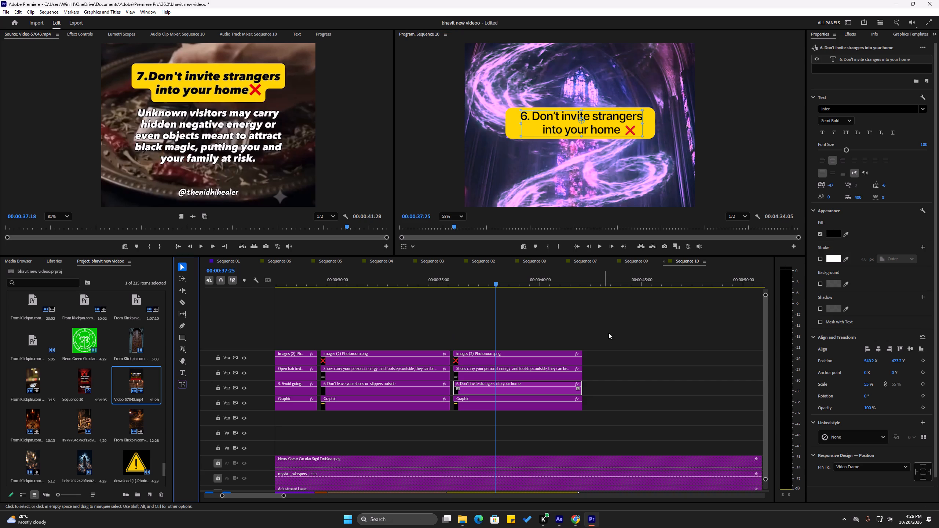
left_click(609, 333)
left_click(595, 124)
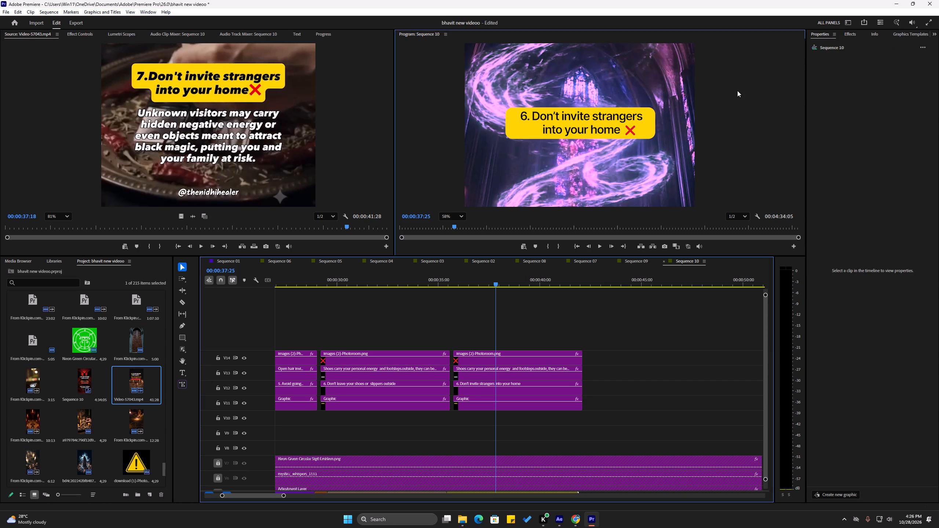
left_click(655, 337)
key("ctrl+s")
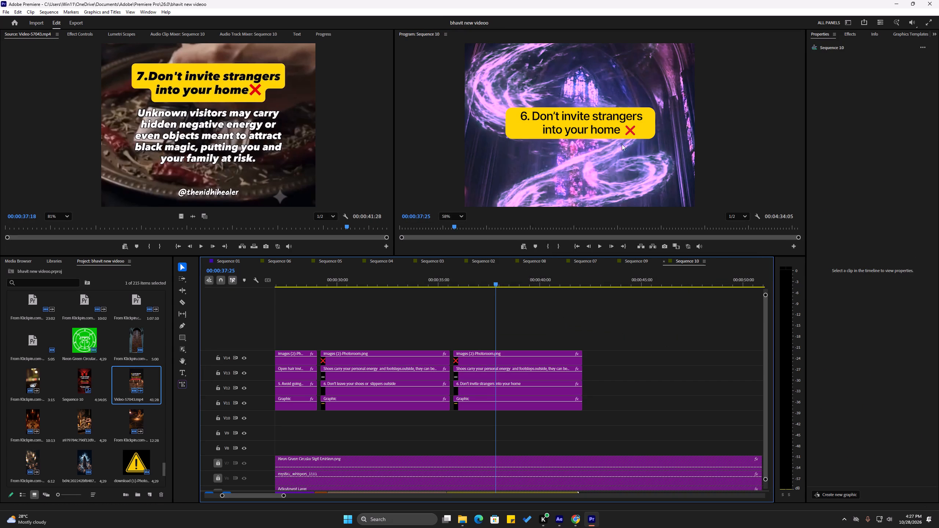
Scale the "Don't invite strangers into your home" text to 60%, move it up to about Y 418.1, and save the project.
left_click(609, 129)
left_click(496, 387)
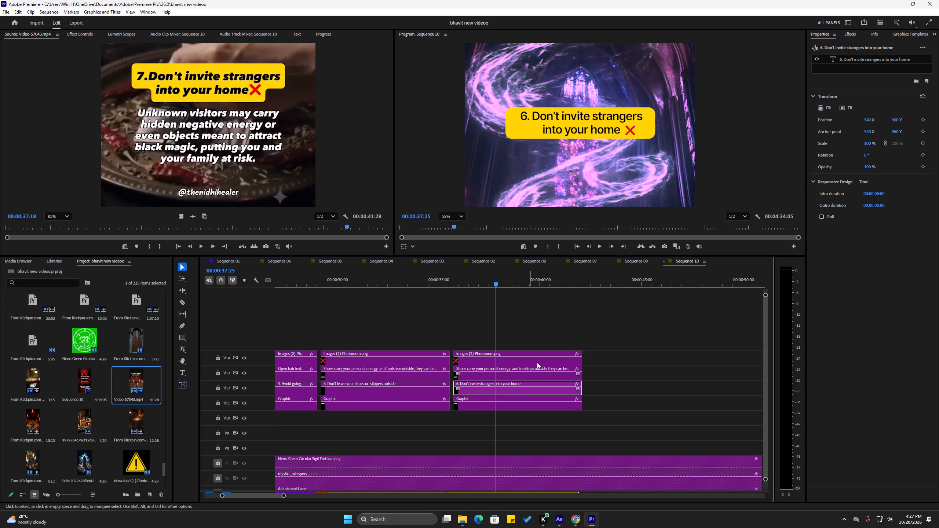
left_click(861, 58)
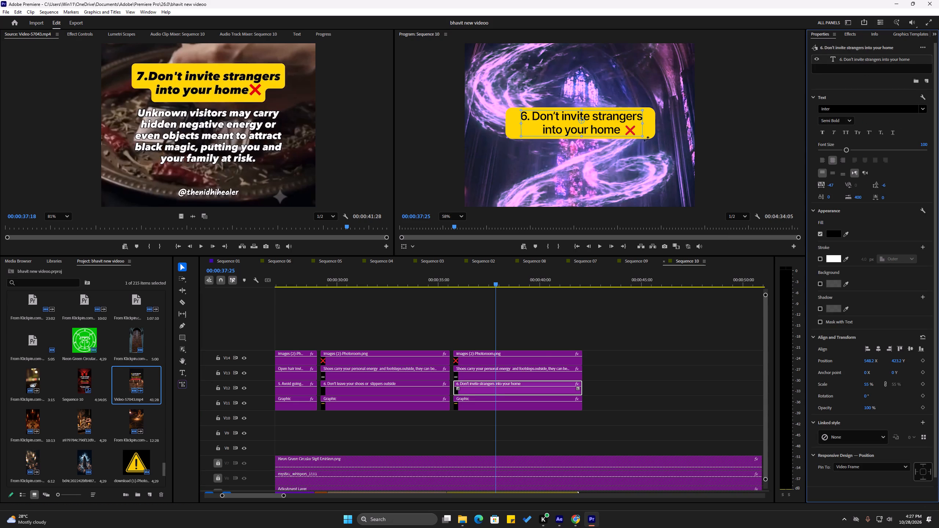
left_click(643, 139)
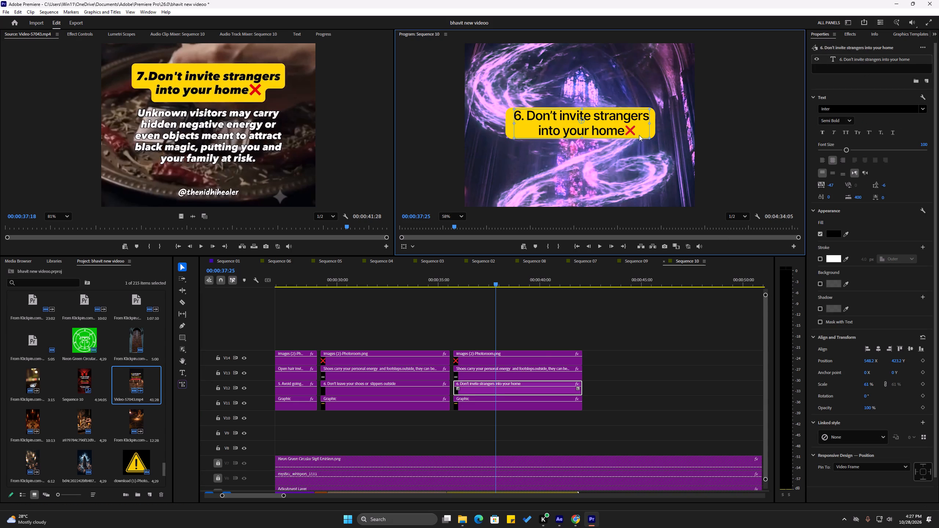
left_click(637, 132)
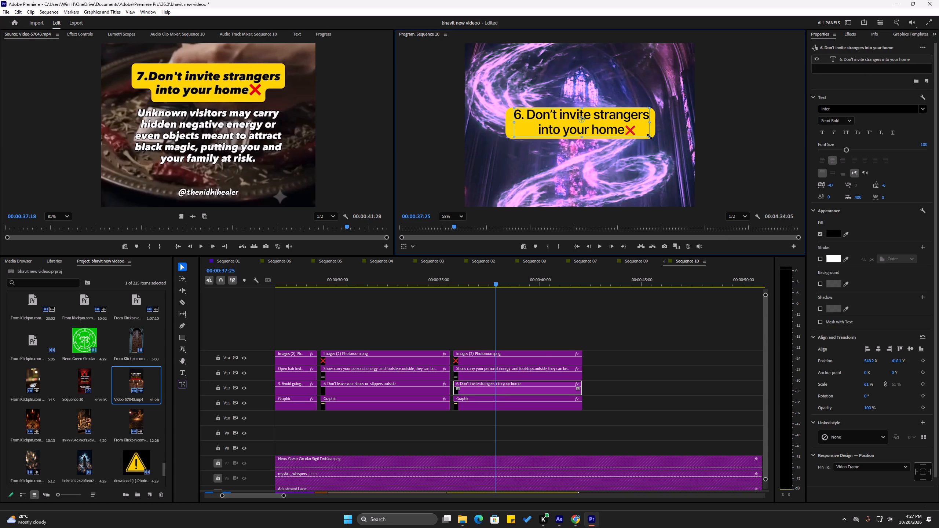
left_click(649, 136)
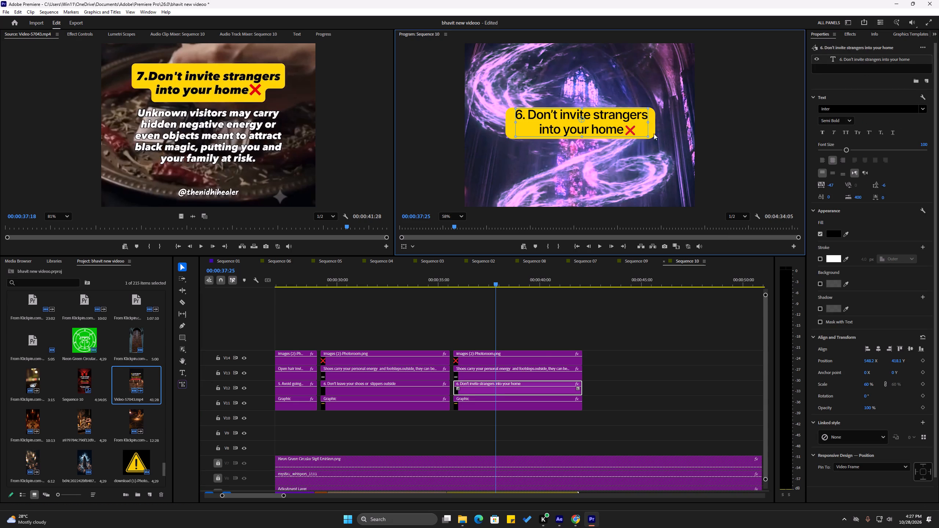
left_click(767, 120)
key("ctrl+s")
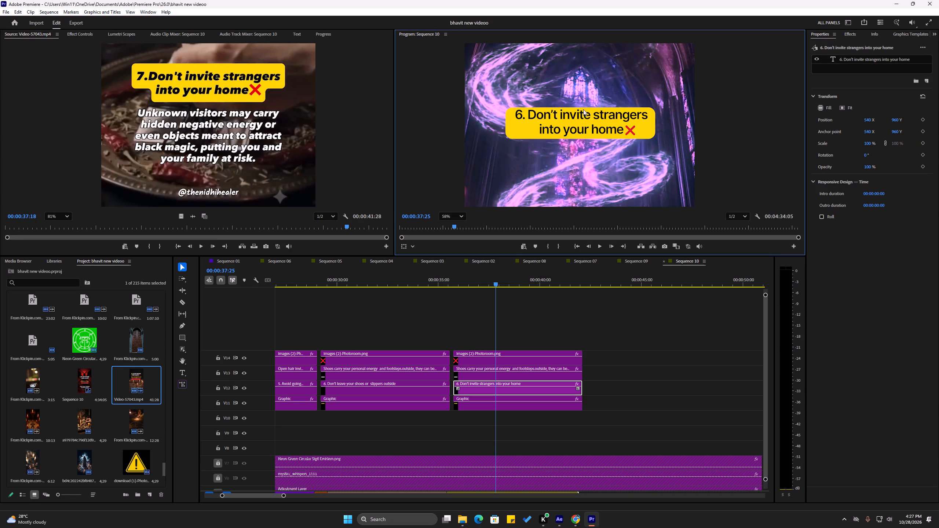
left_click(653, 361)
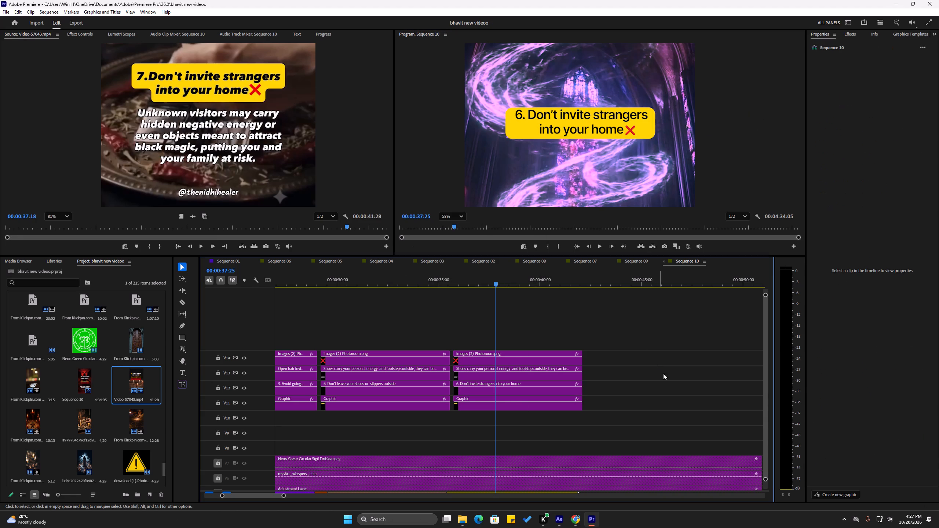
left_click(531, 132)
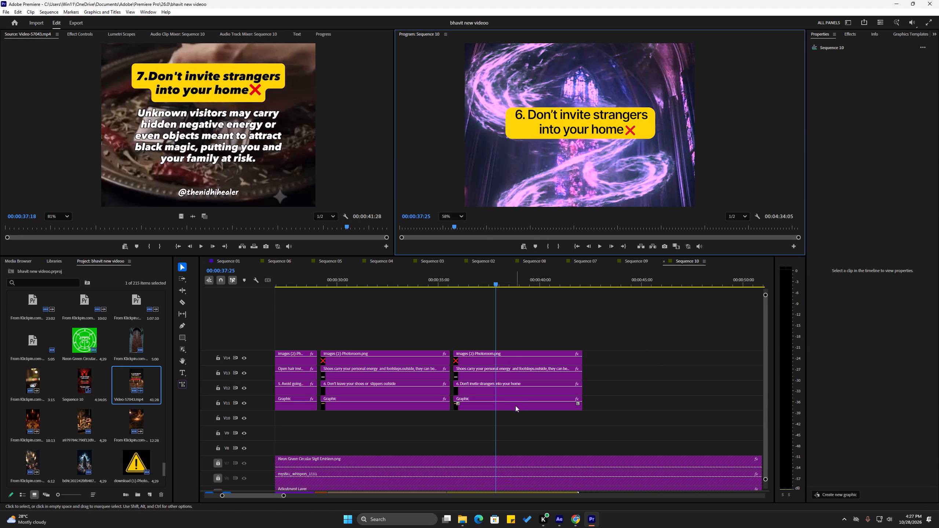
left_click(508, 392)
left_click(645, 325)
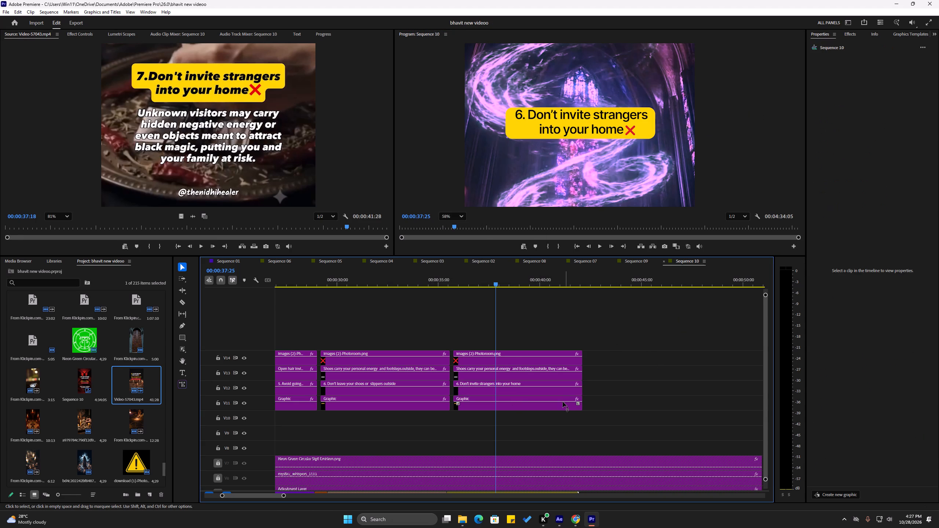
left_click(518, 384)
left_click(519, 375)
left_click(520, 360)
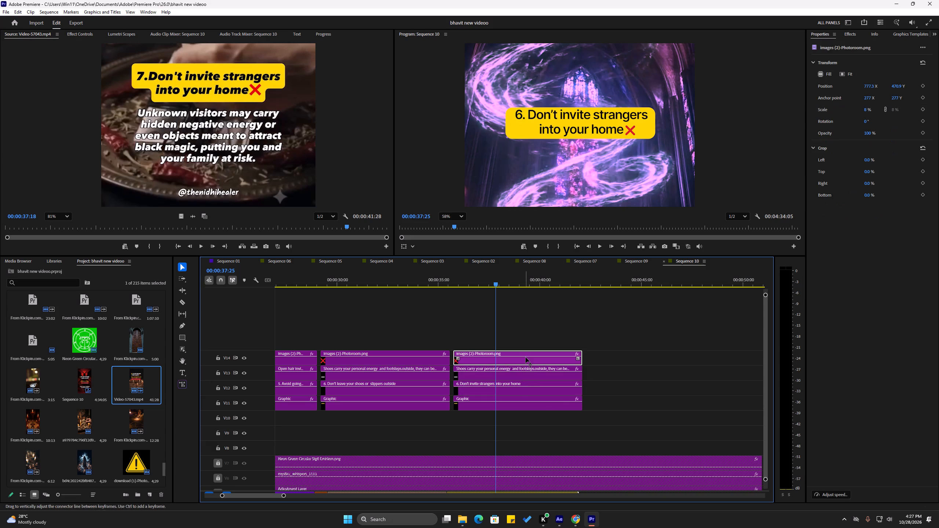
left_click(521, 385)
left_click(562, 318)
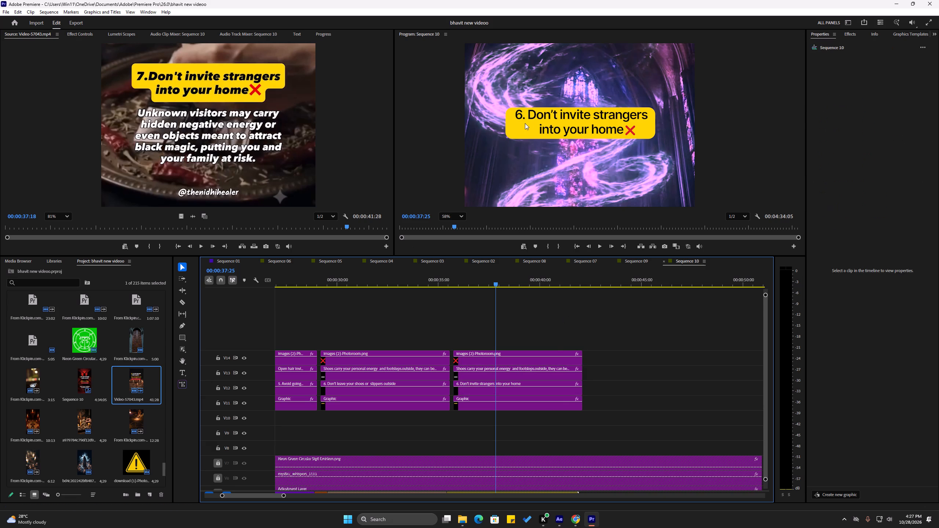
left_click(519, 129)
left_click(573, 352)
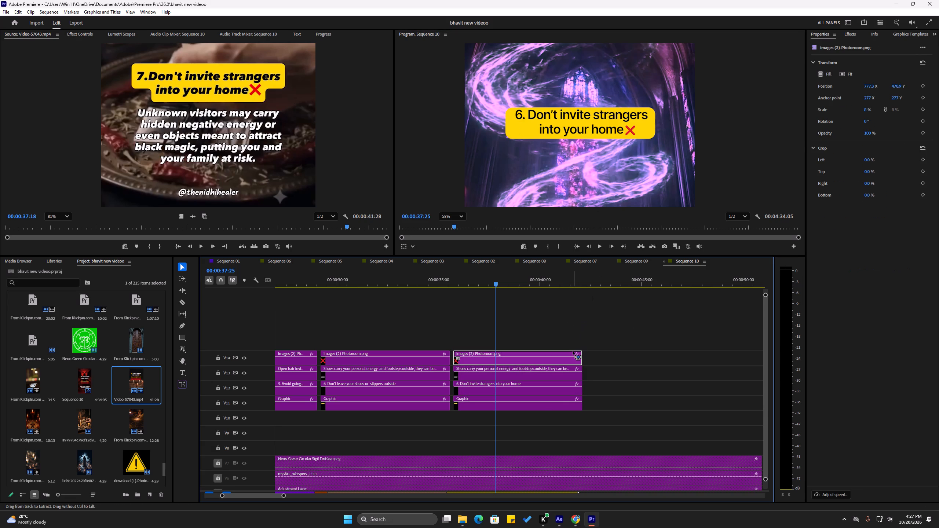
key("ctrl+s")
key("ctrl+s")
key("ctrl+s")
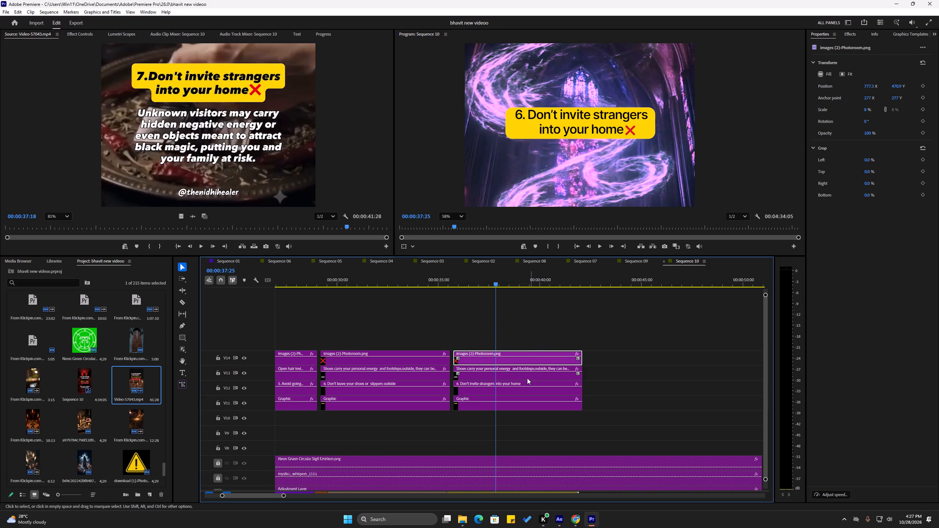
Extend the yellow box behind the last heading at its top and bottom edges to about 160 high, and save the project.
left_click(516, 389)
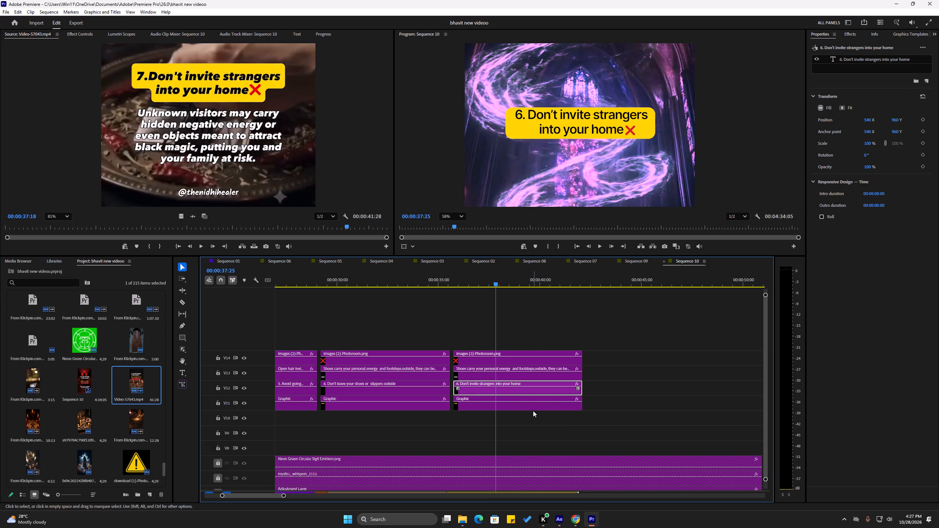
left_click(538, 402)
left_click(863, 60)
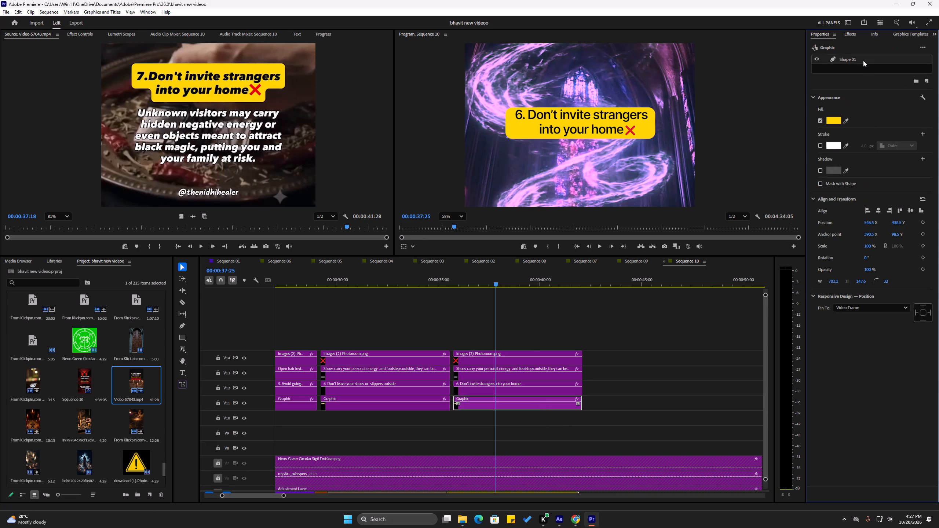
left_click(578, 108)
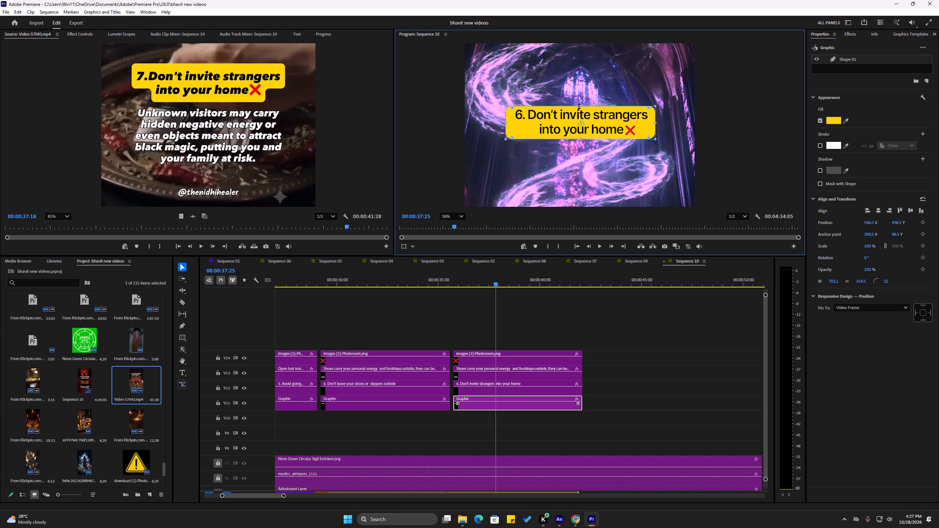
left_click(733, 93)
left_click(650, 129)
left_click(582, 140)
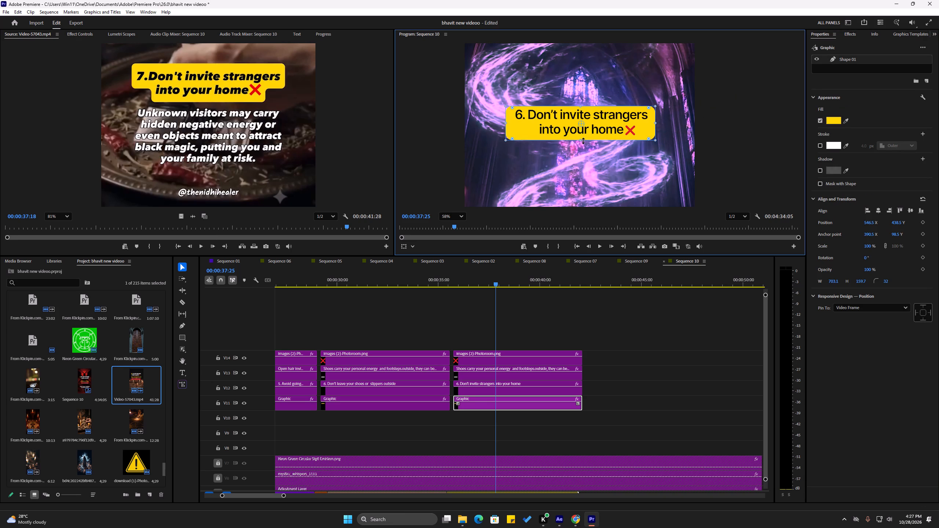
left_click(727, 113)
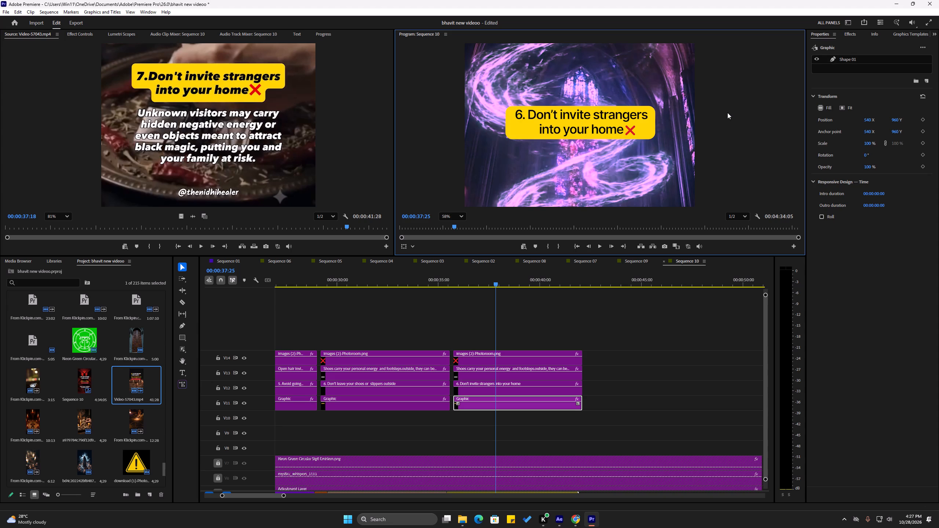
key("ctrl+s")
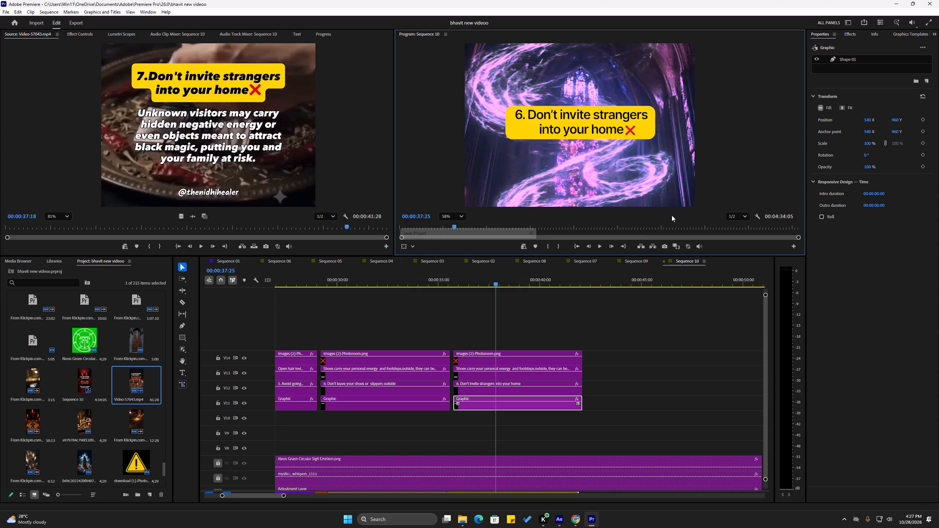
left_click(578, 344)
key("ctrl+s")
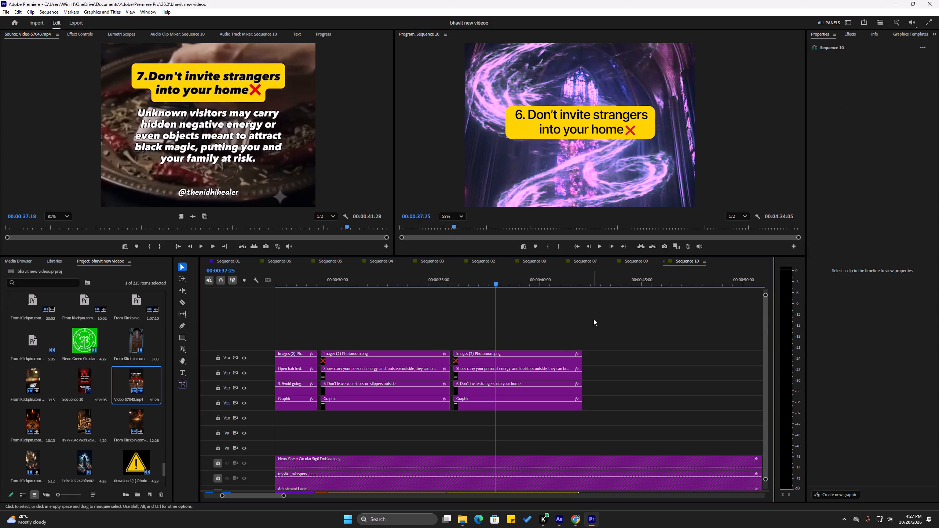
key("ctrl+s")
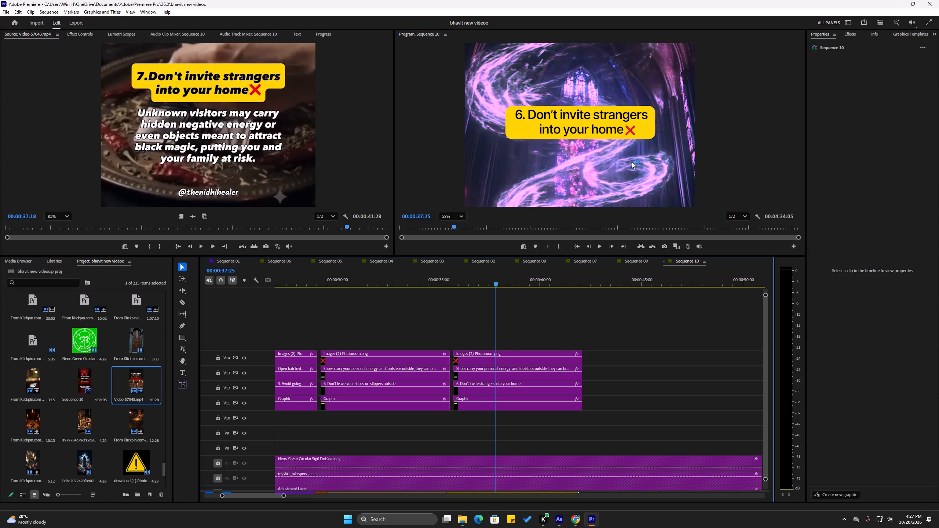
Change the tip number in the "Don't invite strangers into your home" heading to 7 and save the project.
middle_click_drag(636, 154, 629, 93)
middle_click_drag(639, 156, 646, 99)
middle_click_drag(634, 117, 636, 158)
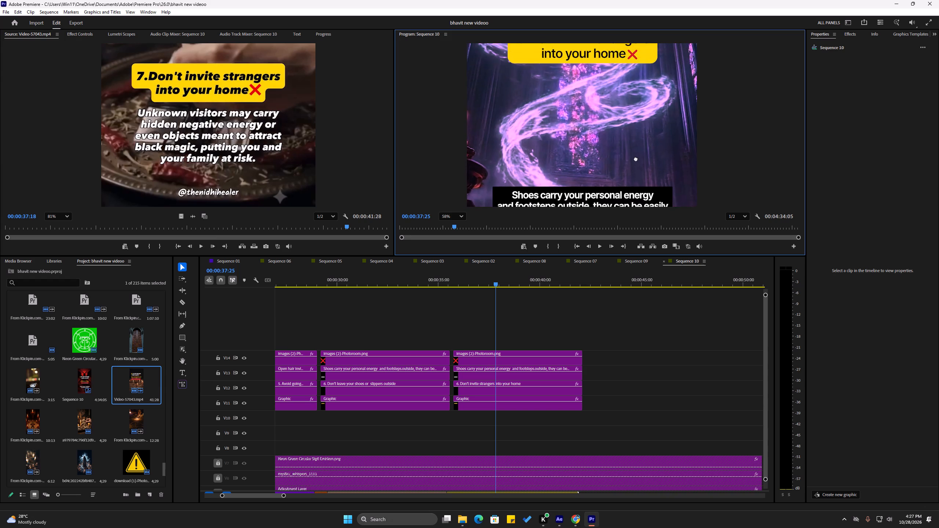
middle_click_drag(636, 158, 639, 124)
scroll(639, 124, "down", 1)
middle_click_drag(641, 115, 640, 174)
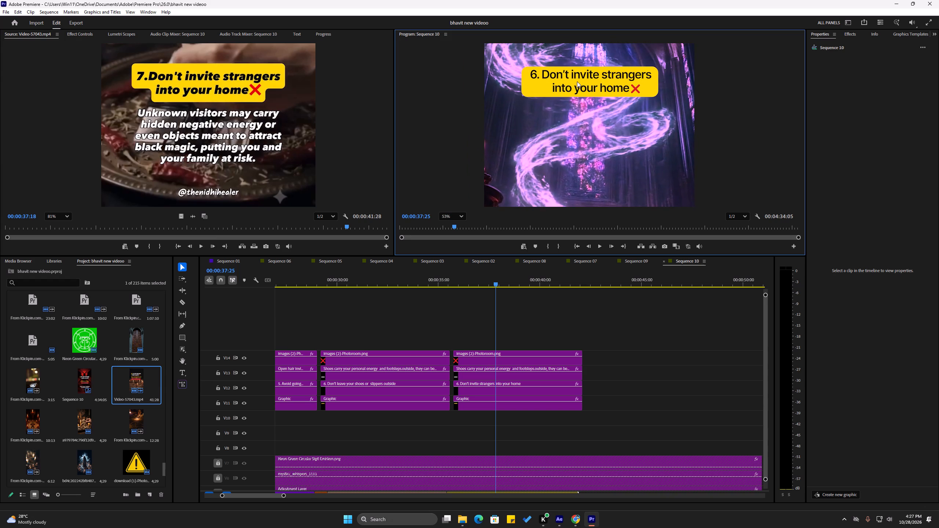
middle_click_drag(576, 85, 573, 135)
scroll(571, 135, "up", 5)
left_click(565, 117)
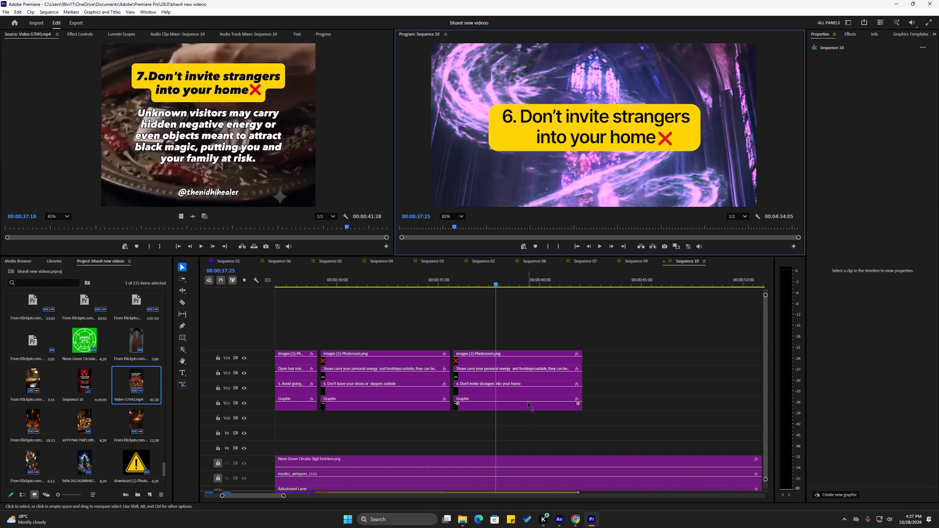
left_click(527, 384)
left_click(866, 59)
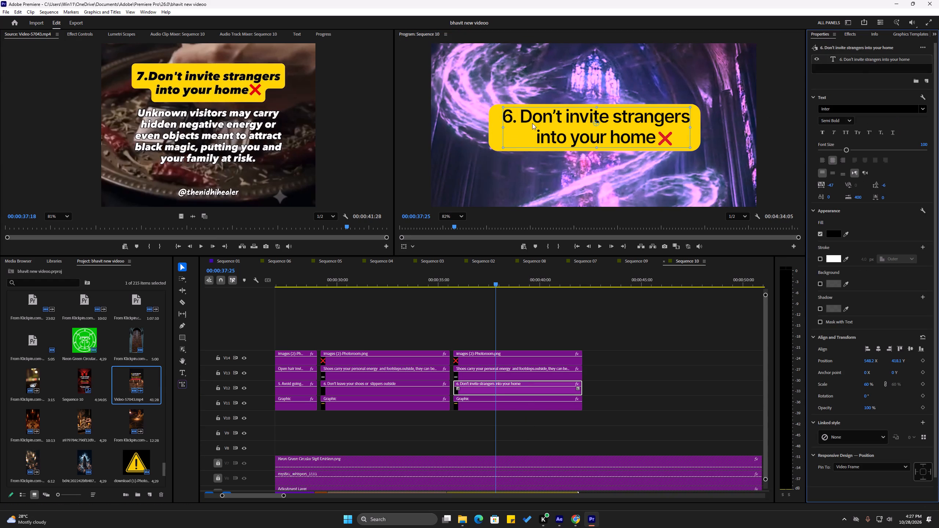
double_click(527, 114)
left_click(507, 118)
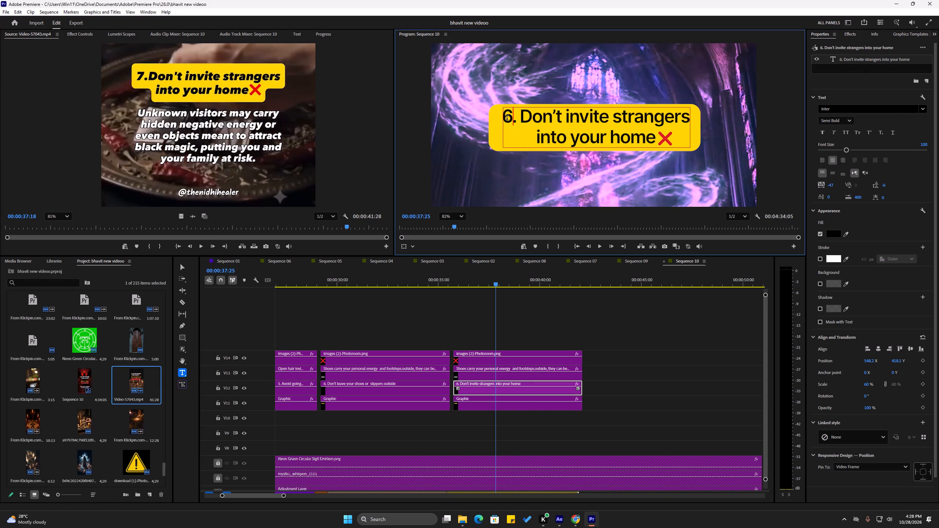
key("BackSpace")
key("7")
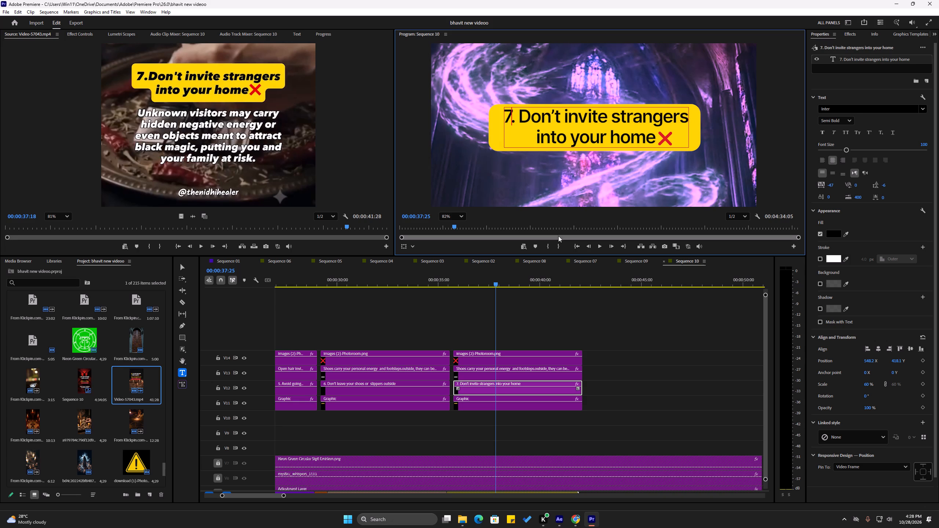
left_click(182, 269)
left_click(578, 315)
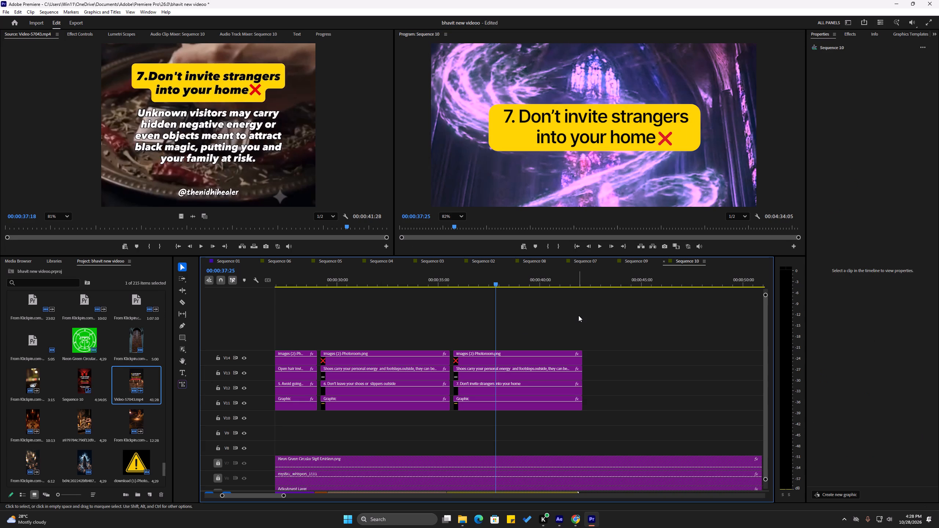
key("ctrl+s")
key("ctrl+s")
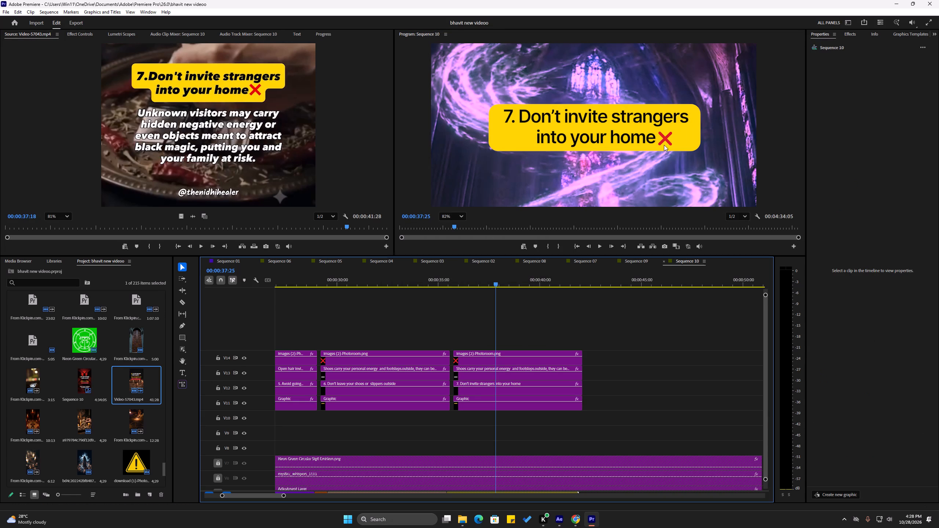
Nudge the red cross image on V14 slightly to the right, away from the word "home", and save the project.
left_click(664, 140)
left_click(519, 360)
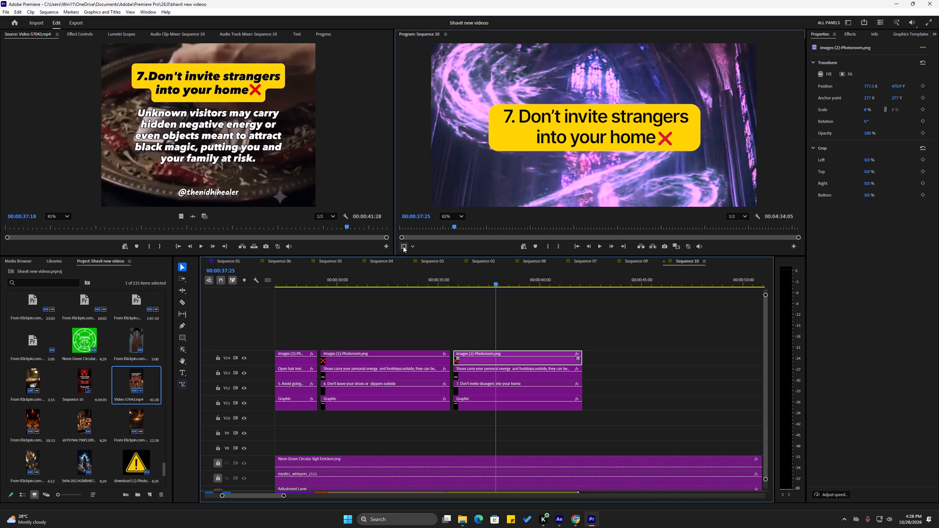
left_click(403, 246)
scroll(677, 148, "up", 2)
left_click(667, 136)
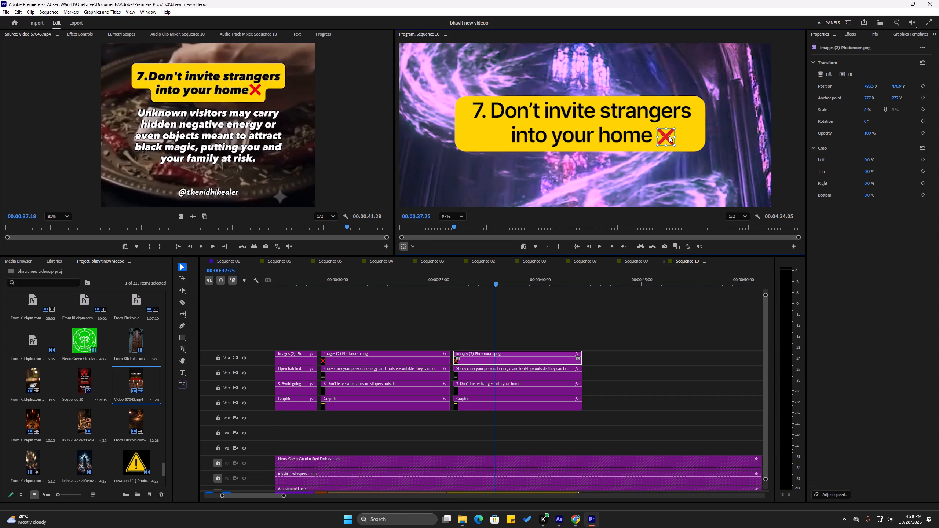
left_click(570, 335)
key("ctrl+s")
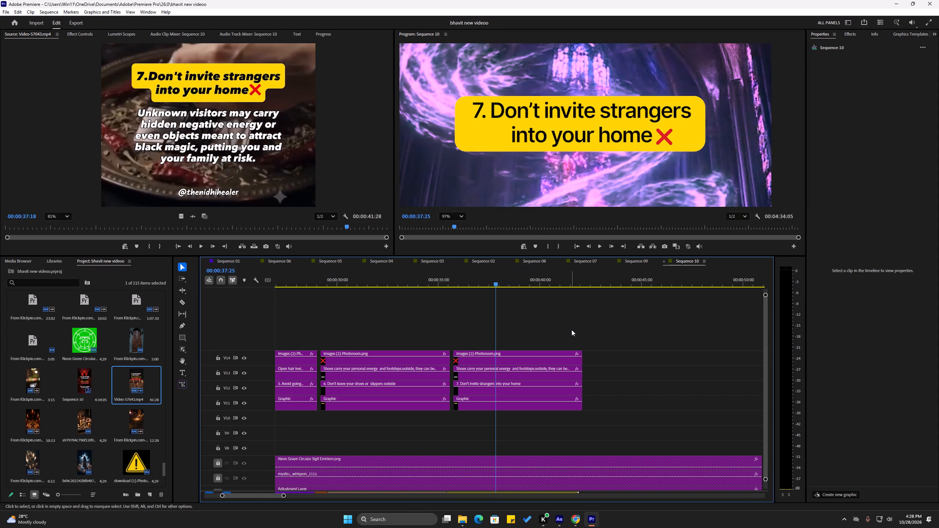
key("ctrl+s")
Replace the shoes caption text in the last V13 clip with "Unknown visitors may carry hidden negative energy or even".
left_click(554, 324)
middle_click_drag(616, 155, 619, 93)
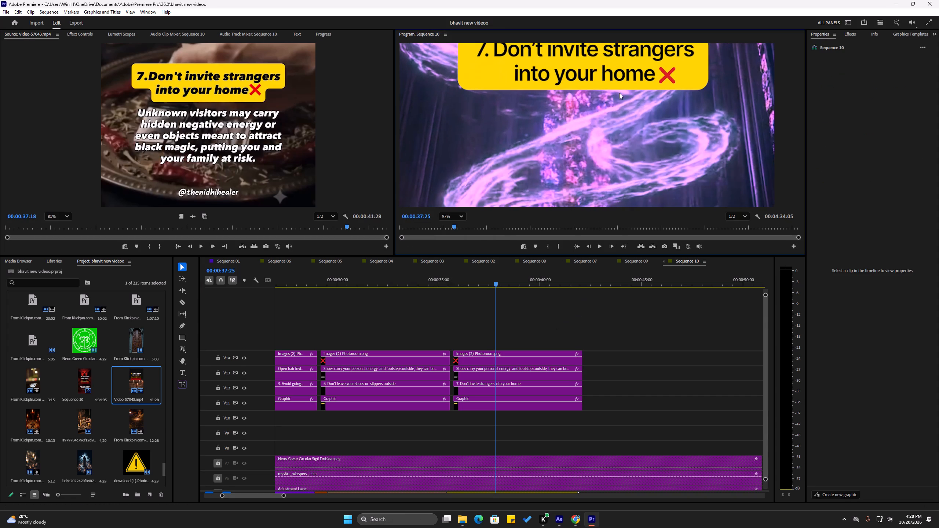
middle_click_drag(613, 126, 598, 25)
scroll(610, 139, "down", 2)
middle_click_drag(624, 170, 624, 62)
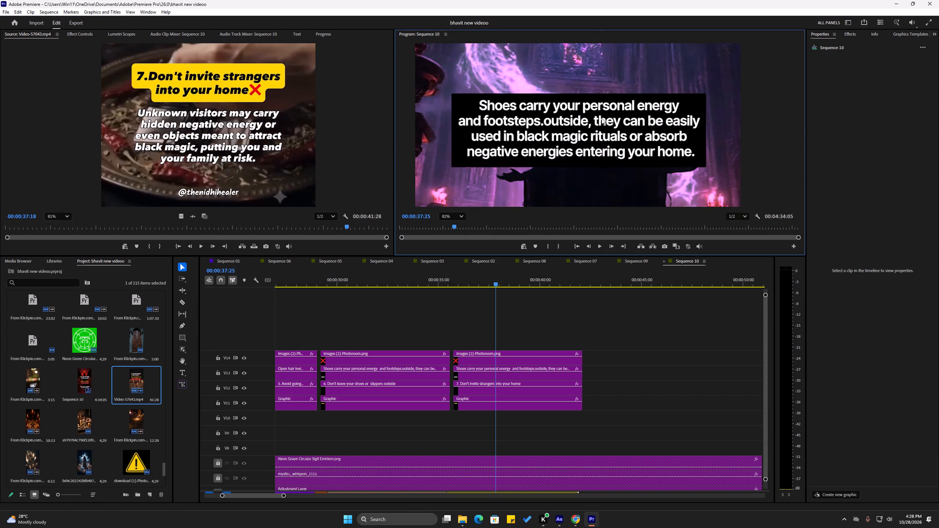
middle_click_drag(628, 117, 631, 111)
left_click(607, 123)
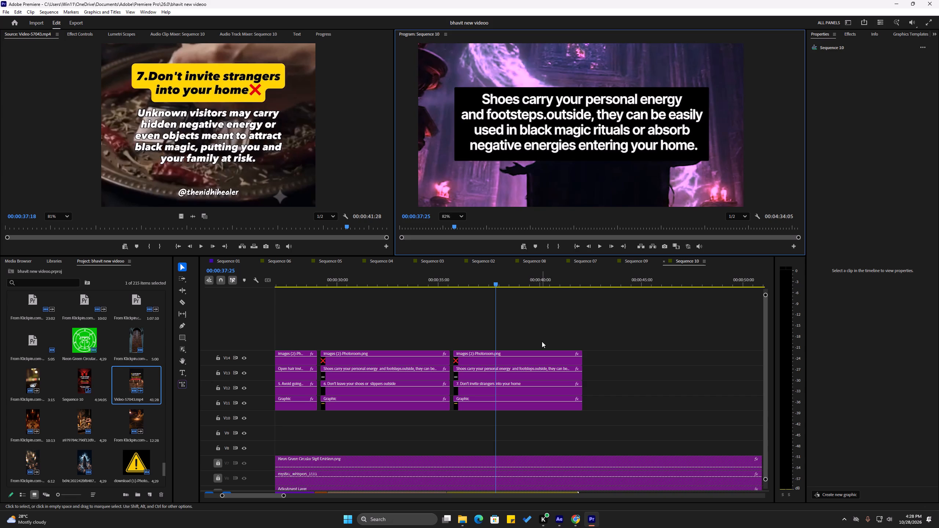
left_click(501, 401)
left_click(513, 382)
left_click(513, 370)
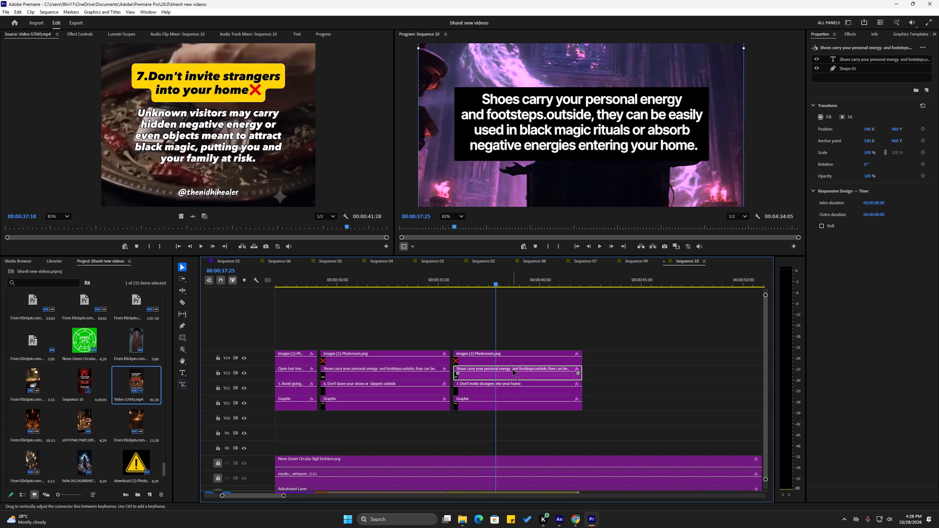
left_click(565, 135)
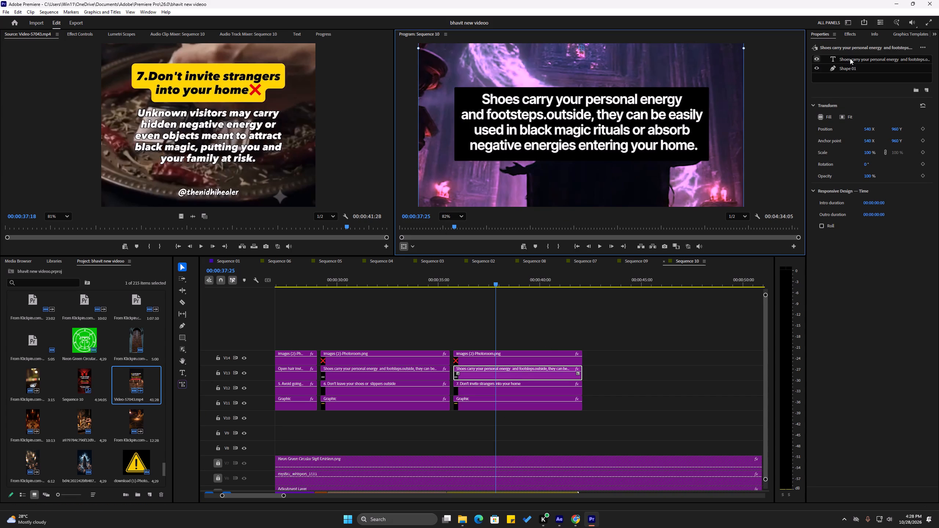
left_click(850, 58)
double_click(588, 129)
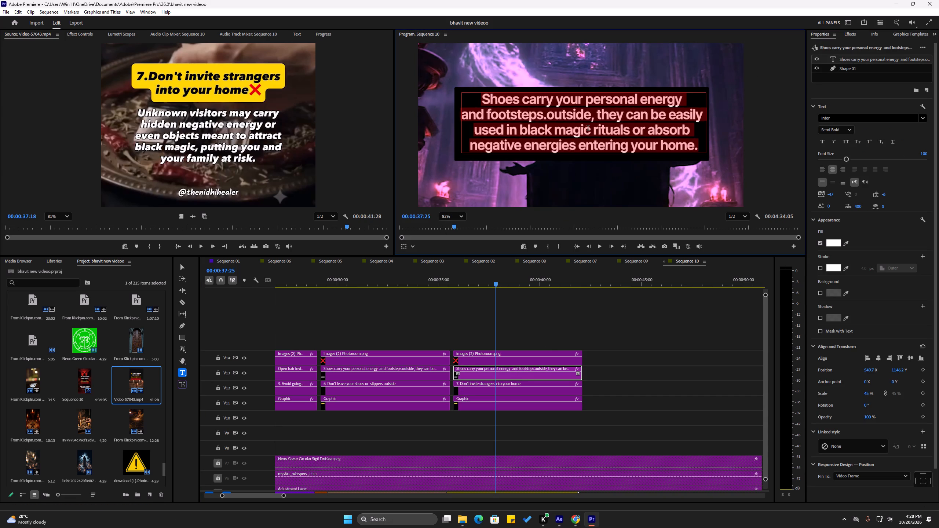
type("Unkn")
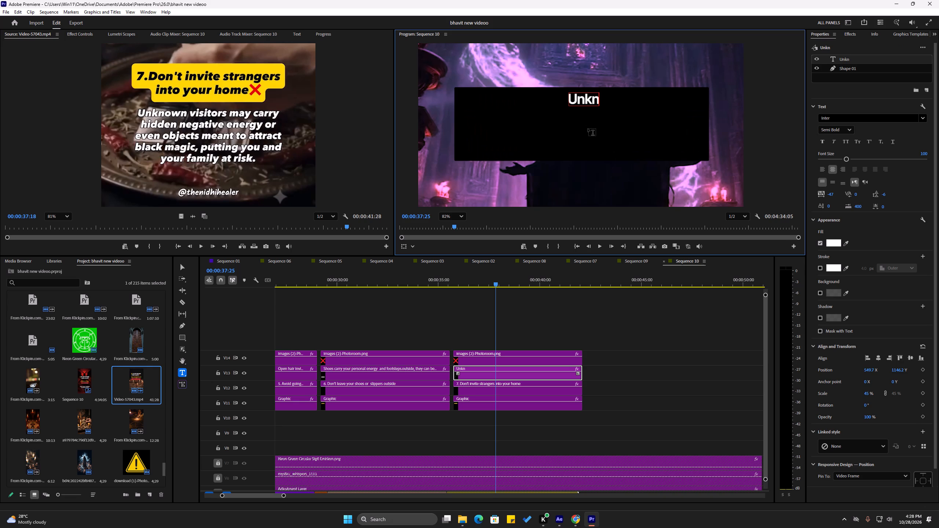
type("own")
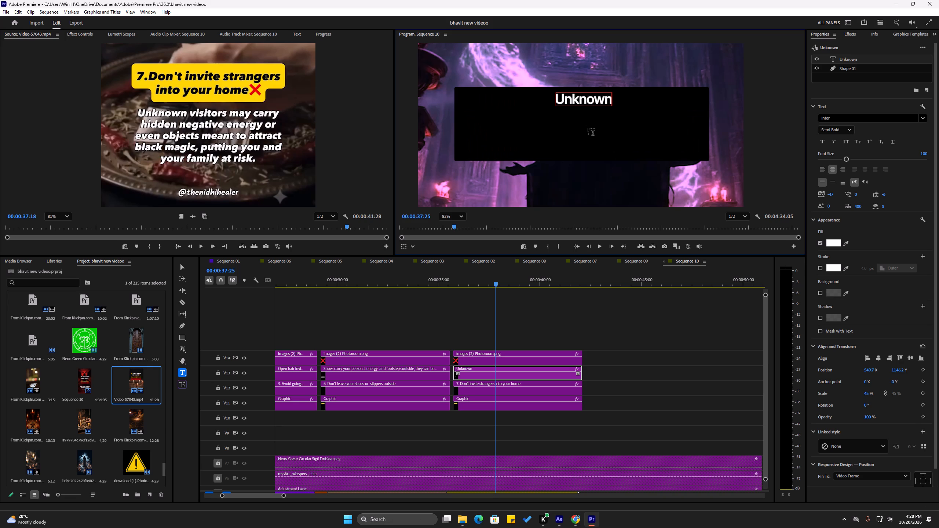
key("space")
type("visi")
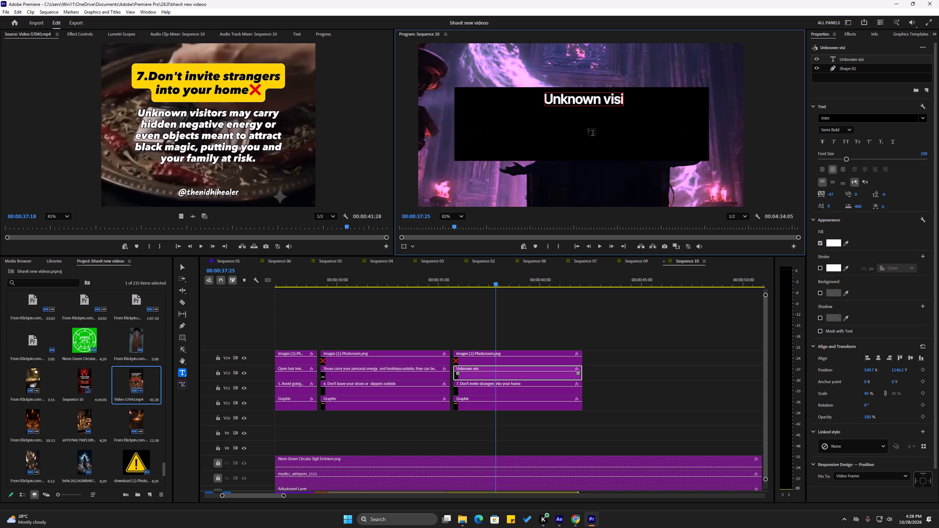
type("to")
type("rs")
key("space")
type("may")
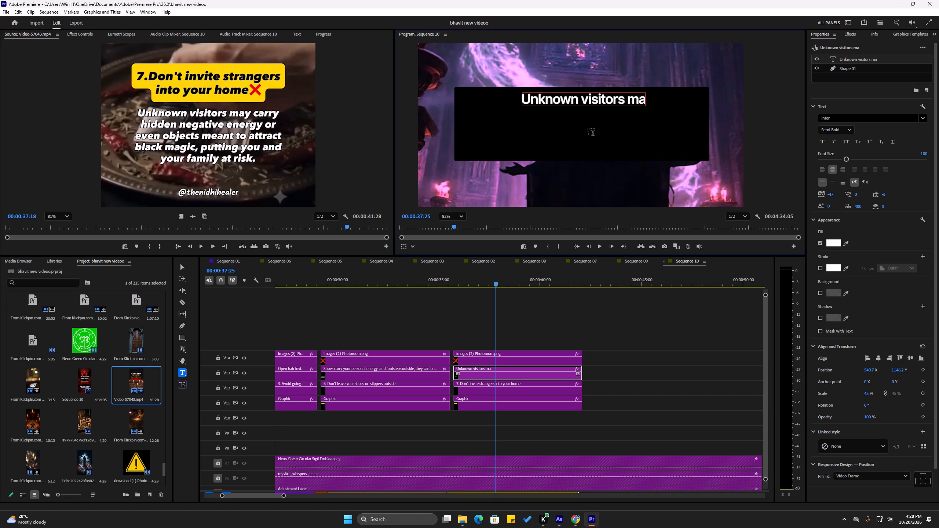
key("space")
type("ca")
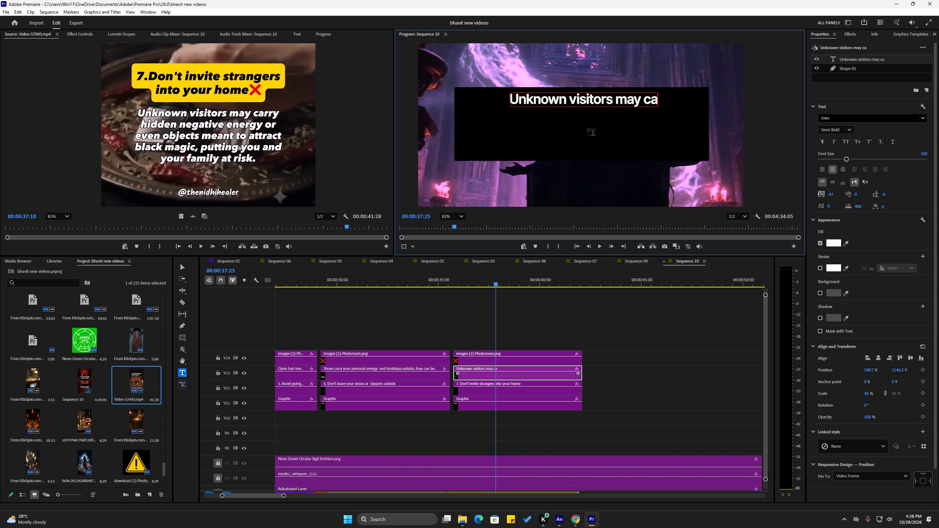
type("rry")
key("space")
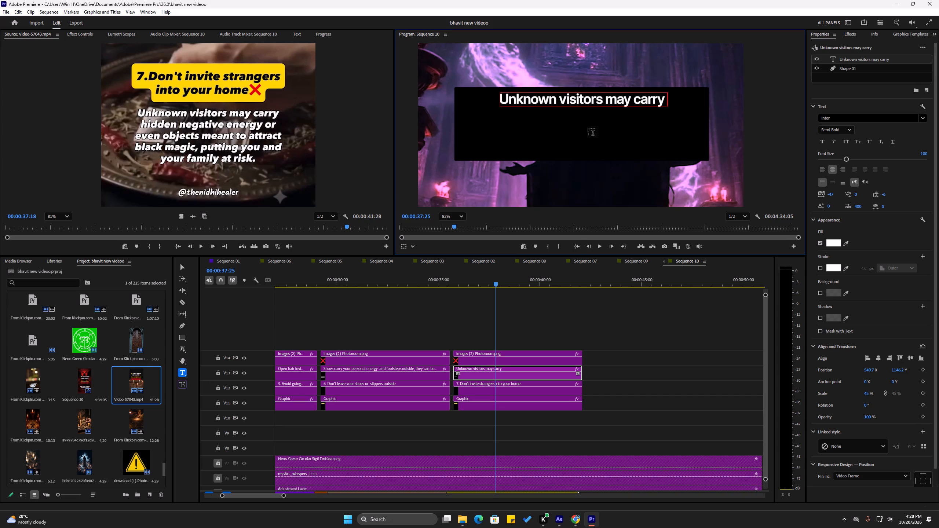
type("hidden")
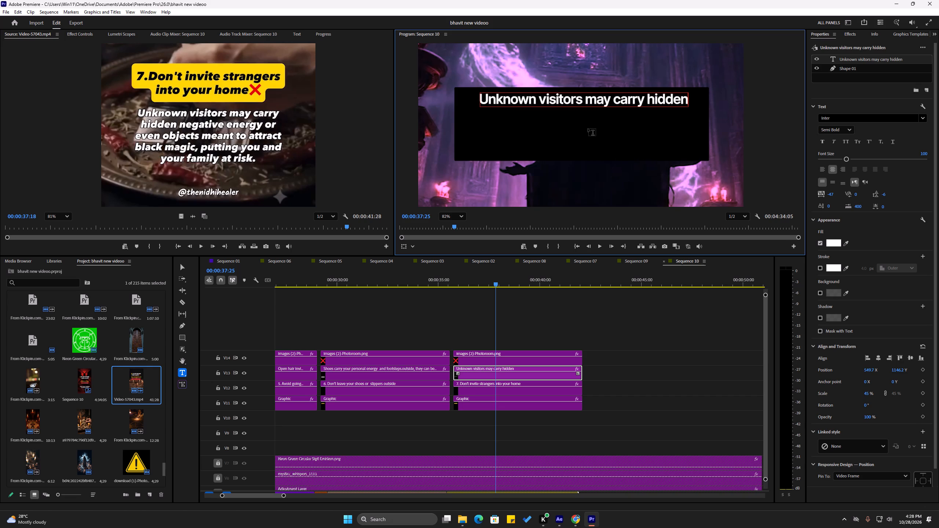
key("space")
type("ne")
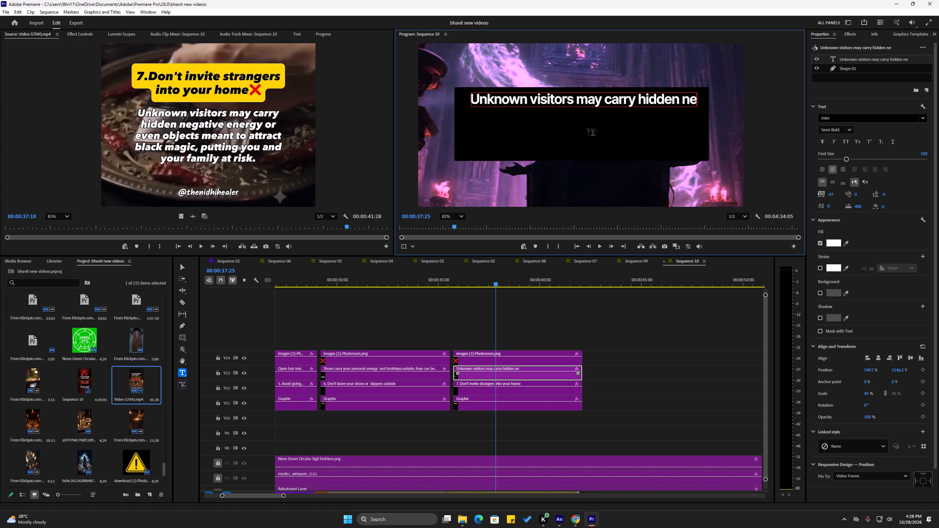
type("gative")
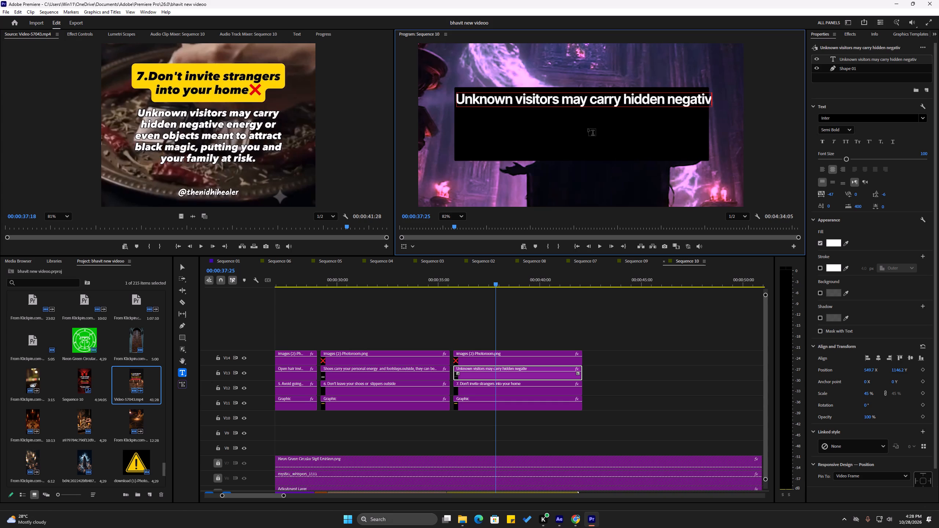
key("space")
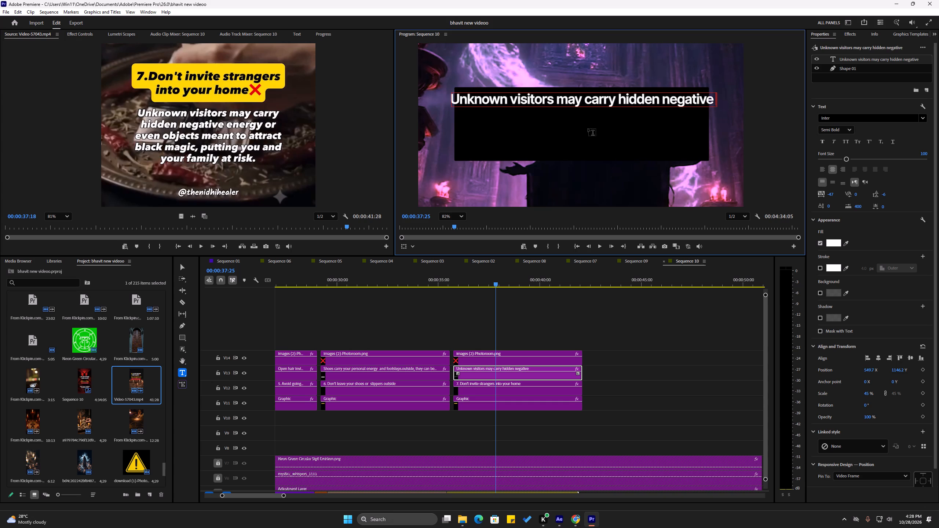
type("energ")
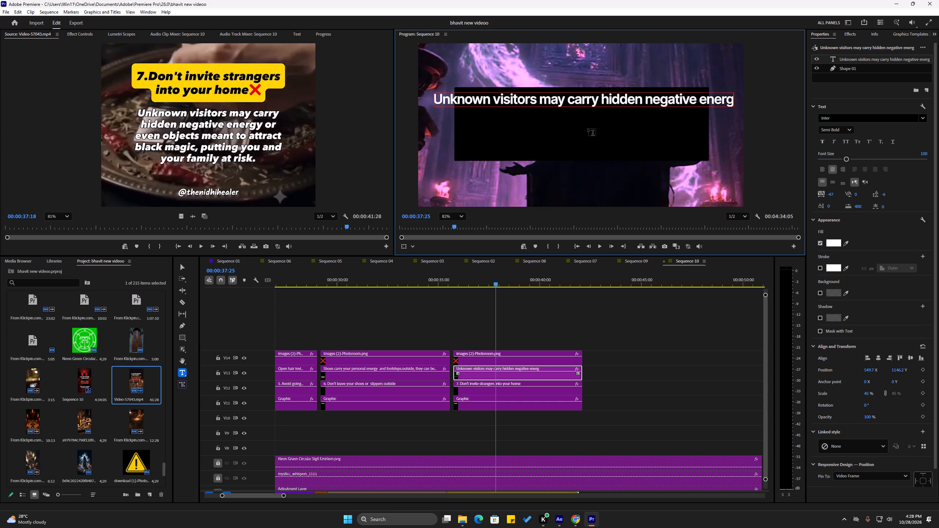
type("y or")
key("space")
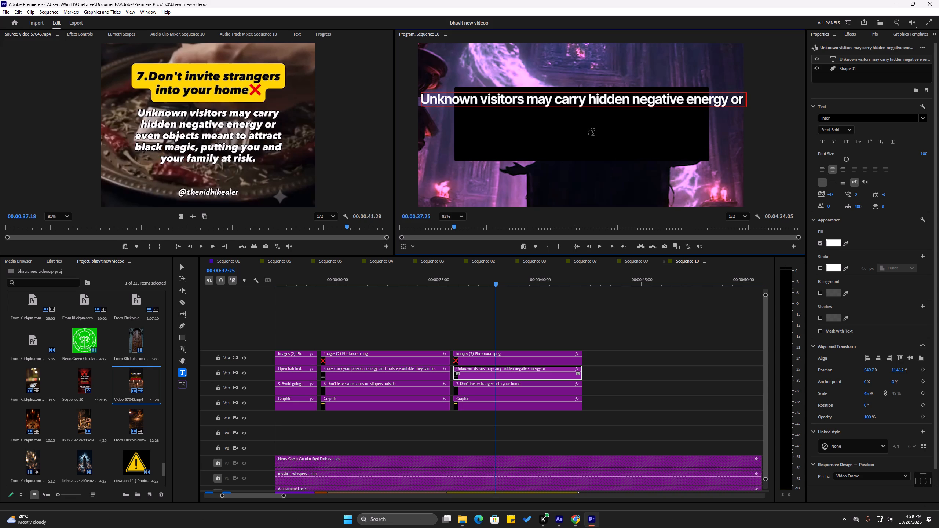
type("even")
key("space")
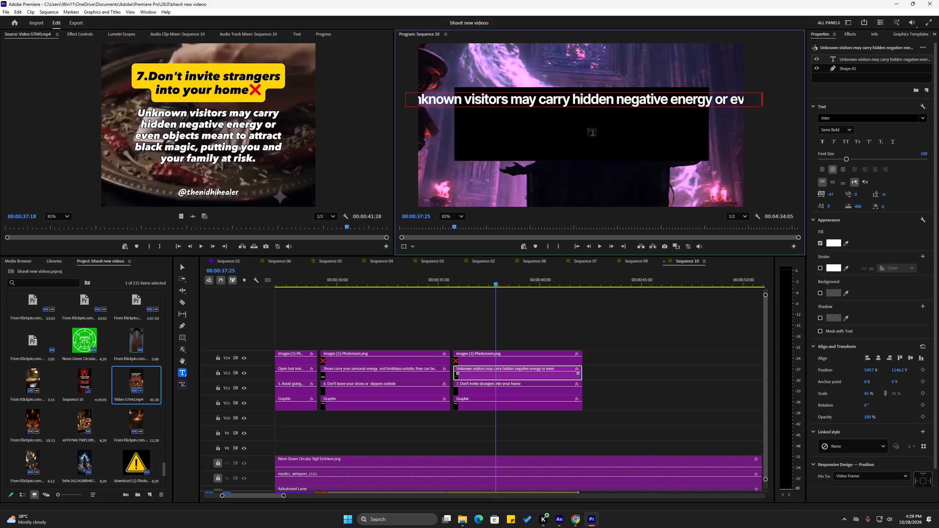
Add a second line to the caption reading "objects meant to attract black magic, putting you and your family at risk.".
key("Return")
type("obje")
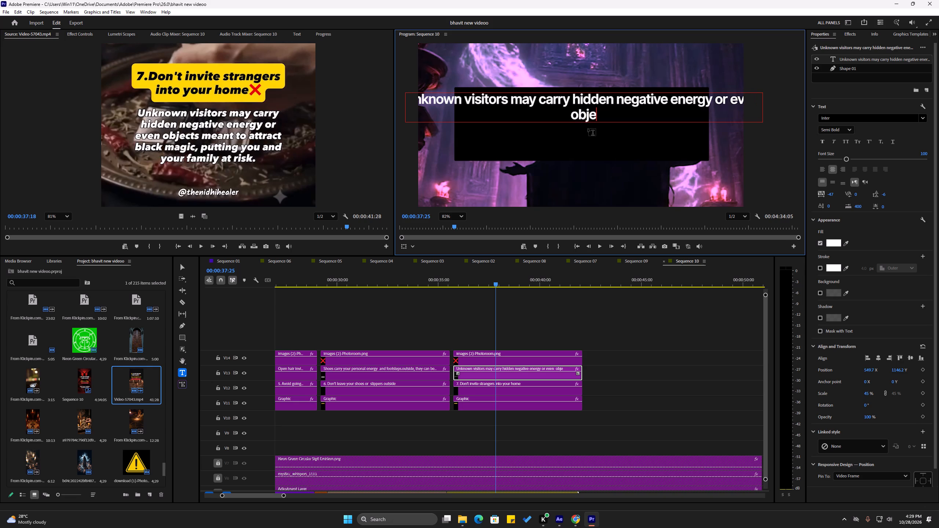
type("cts")
key("space")
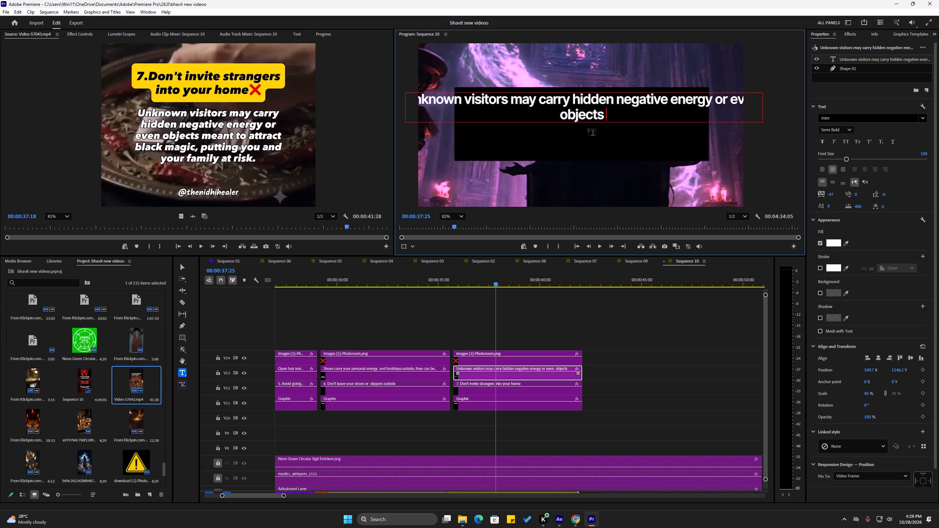
type("mean")
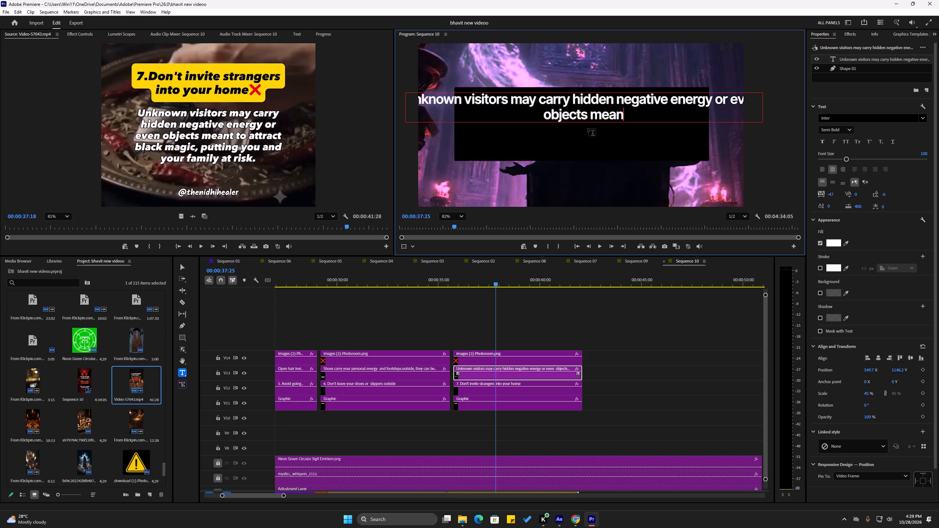
type("t to a")
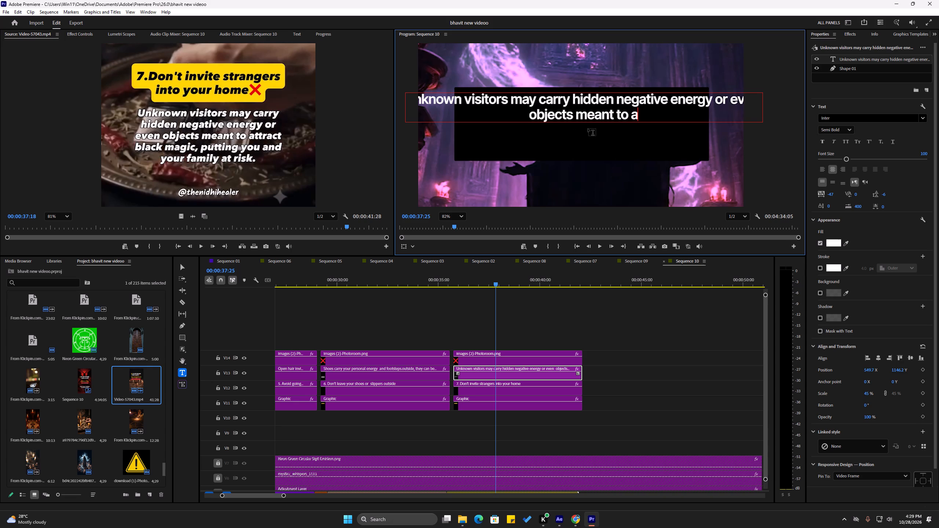
type("ttr")
key("a")
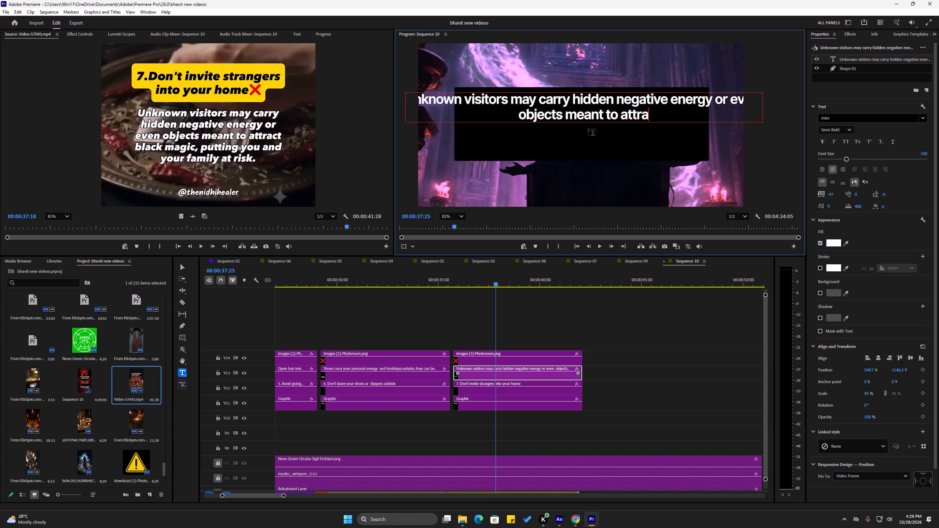
type("ct")
key("space")
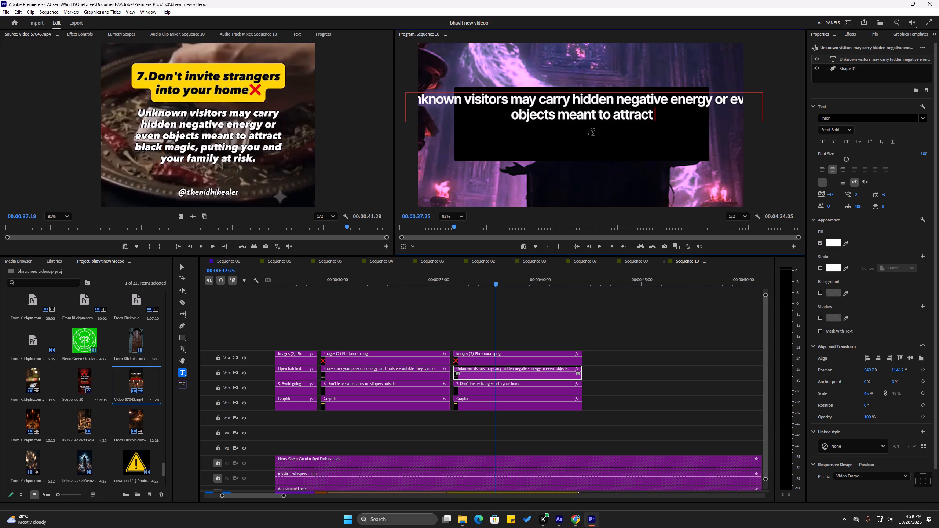
type("blac")
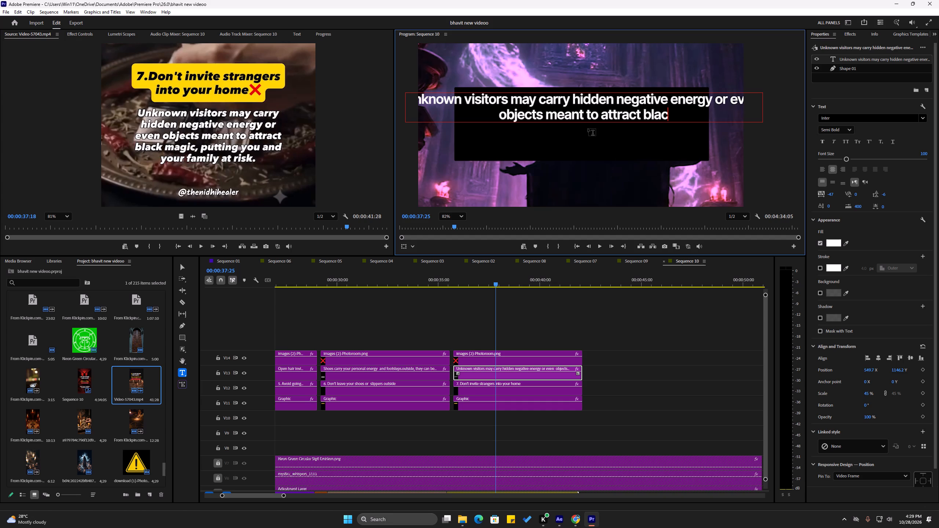
type("k magic")
key("space")
key("equal")
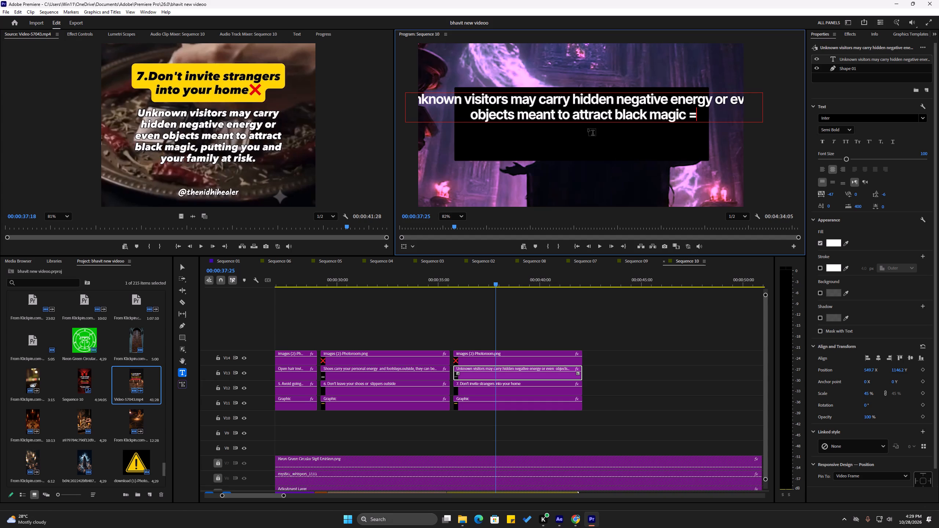
key("BackSpace")
key("BackSpace")
key("comma")
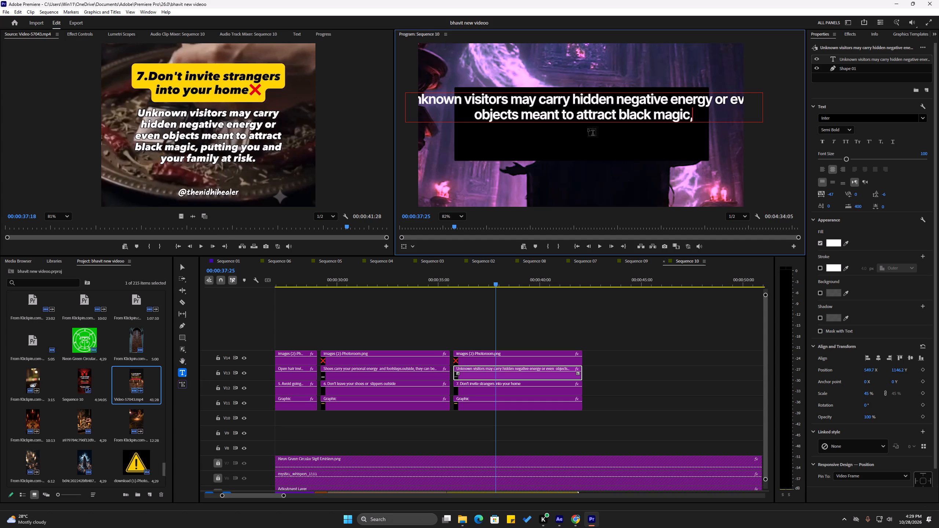
key("space")
type("putting")
key("space")
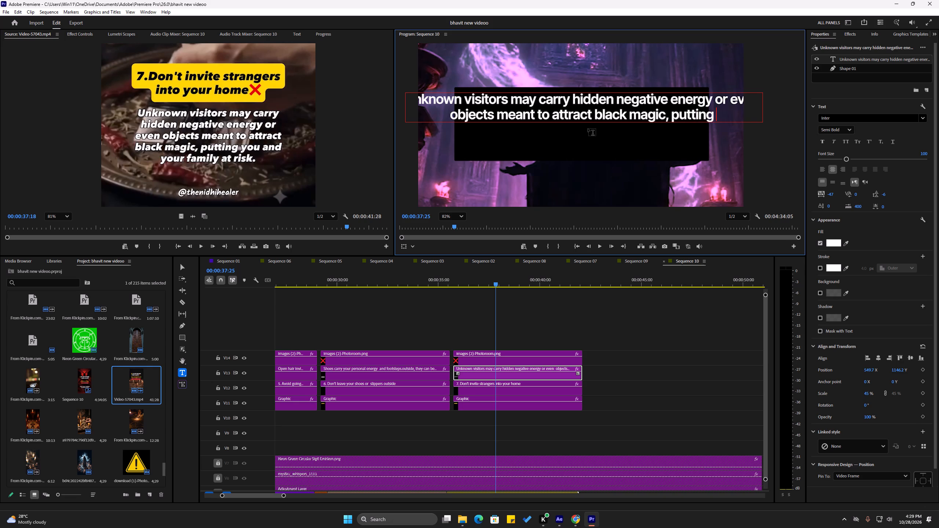
type("you")
key("space")
type("and")
key("space")
type("your")
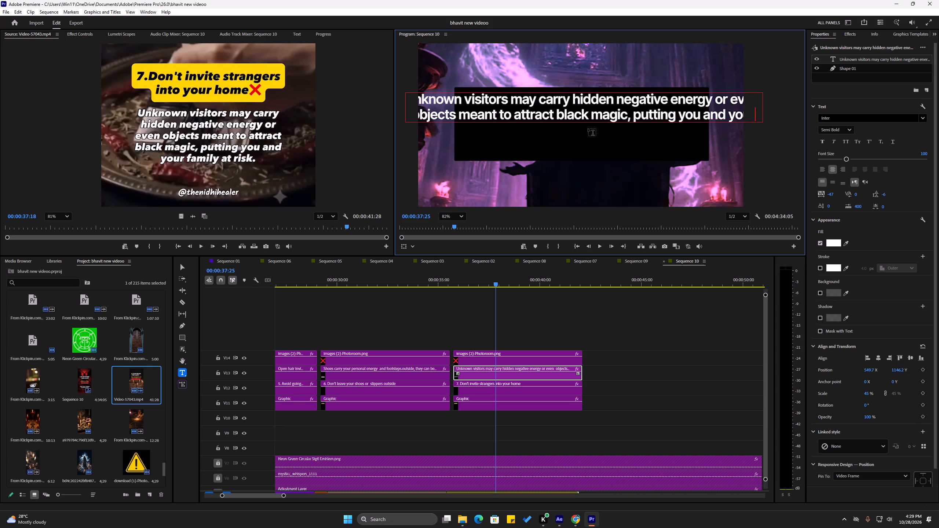
key("space")
type("family")
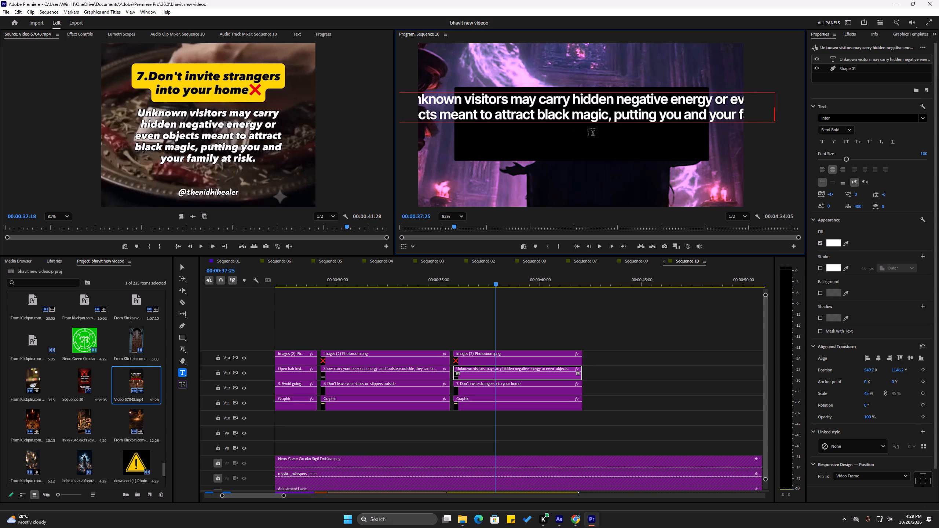
key("space")
type("at risk")
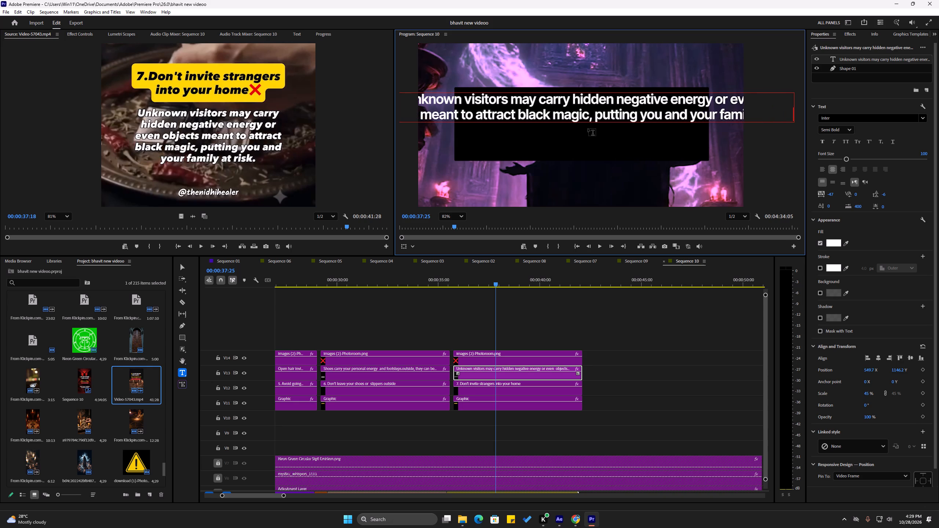
key("period")
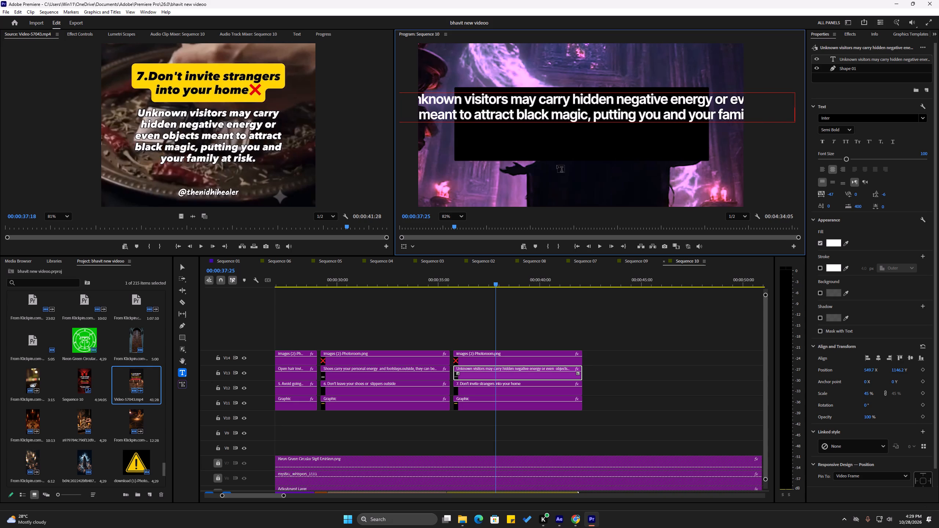
Break the caption's first line after "carry" and again before "even".
left_click(572, 100)
key("Return")
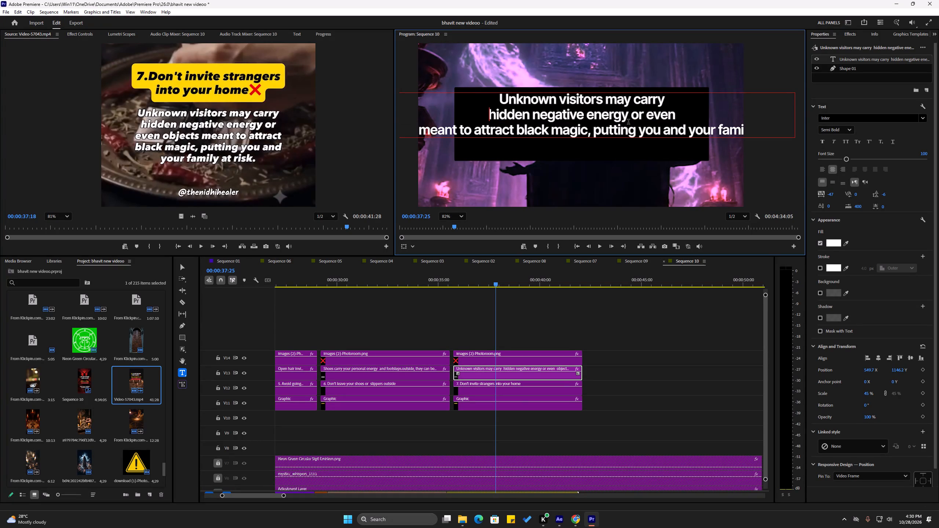
left_click(649, 116)
key("Return")
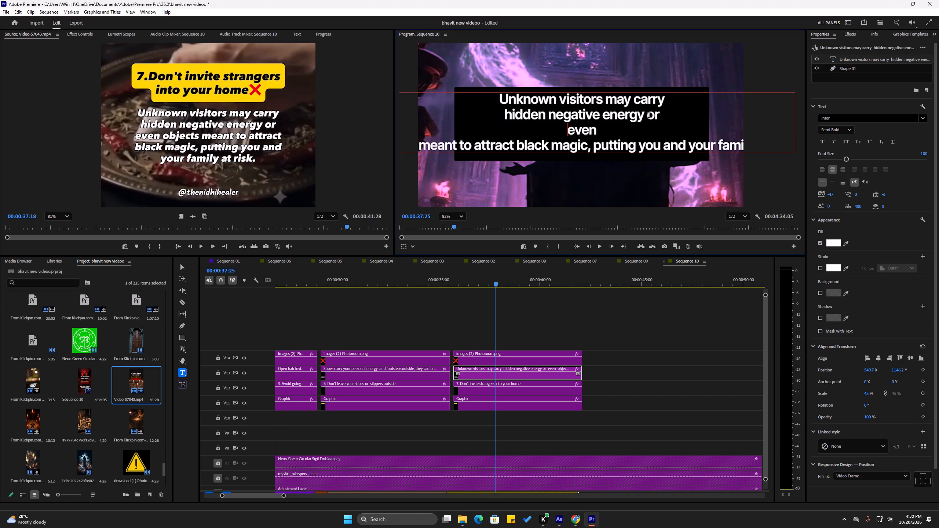
Move the caption text aside and join "objects meant to attract black magic" onto the line with "even".
left_click(184, 269)
left_click_drag(533, 144, 631, 132)
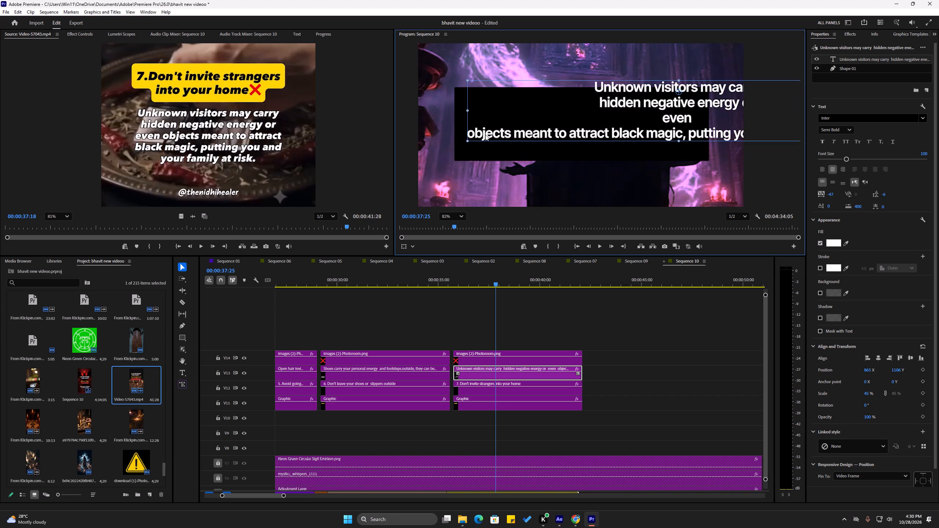
double_click(485, 135)
left_click(472, 134)
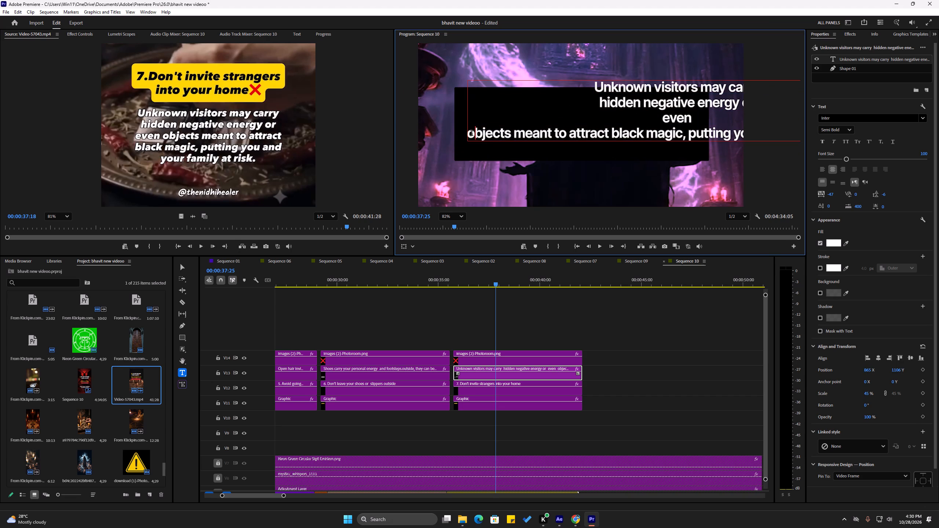
key("Left")
key("BackSpace")
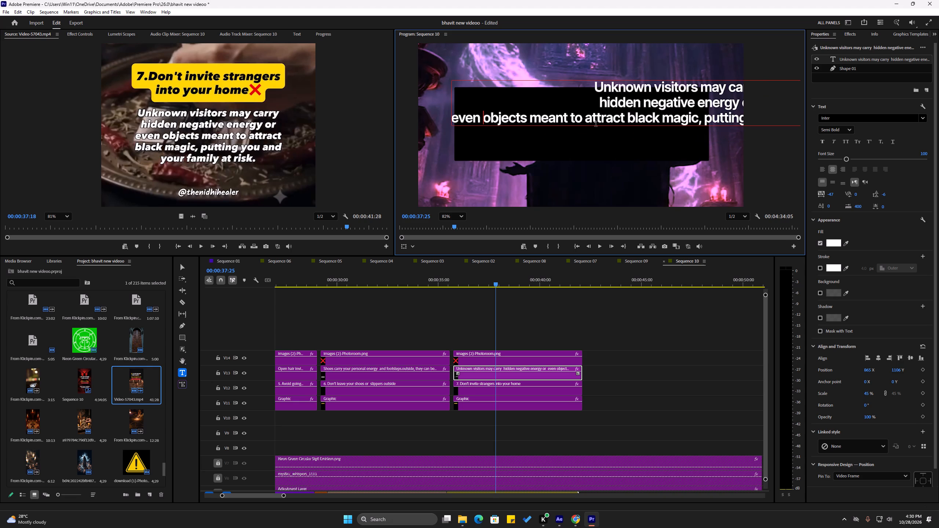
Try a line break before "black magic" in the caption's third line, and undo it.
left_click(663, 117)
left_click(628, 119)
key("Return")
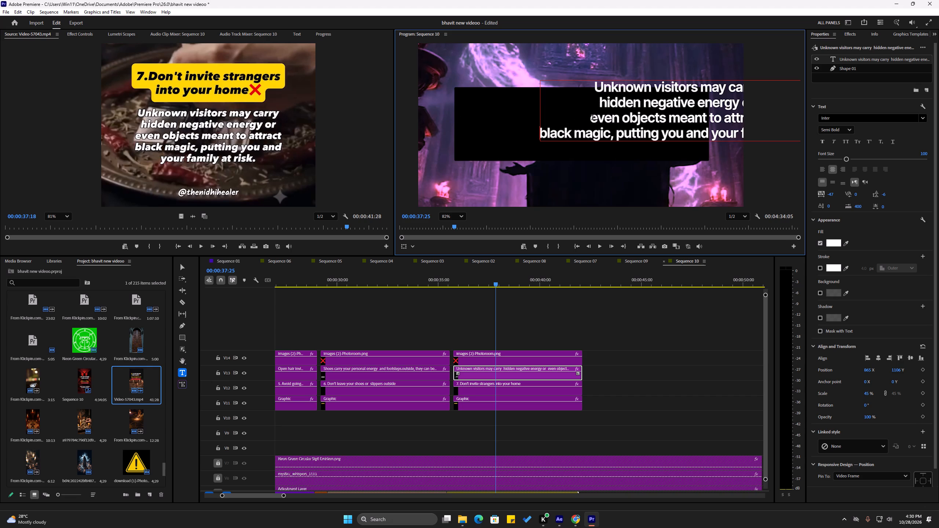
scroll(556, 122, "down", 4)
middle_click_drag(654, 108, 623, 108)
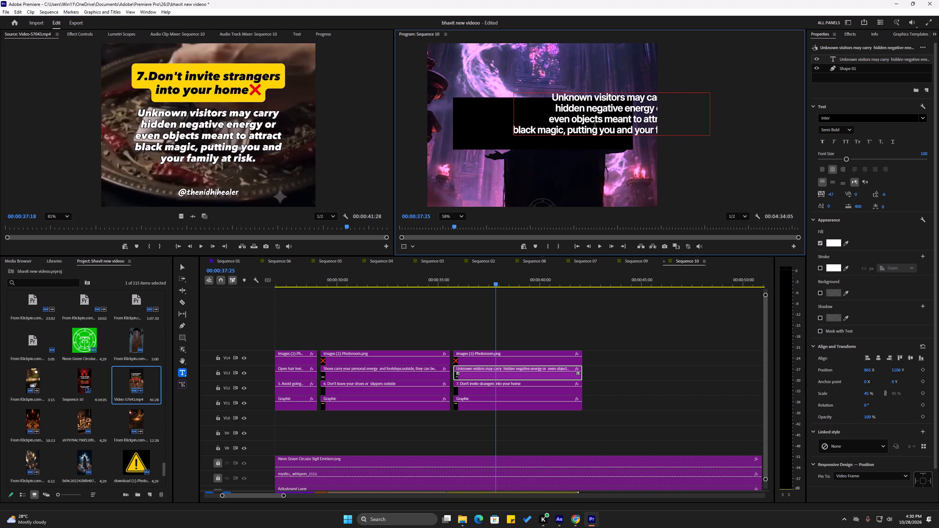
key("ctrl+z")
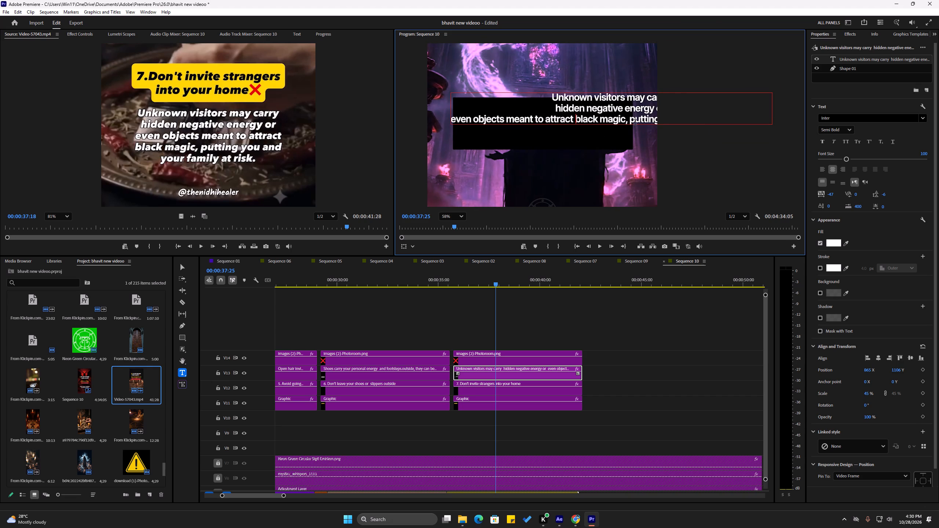
Break the caption's third line before "putting you and your family at risk.".
left_click(626, 120)
key("Return")
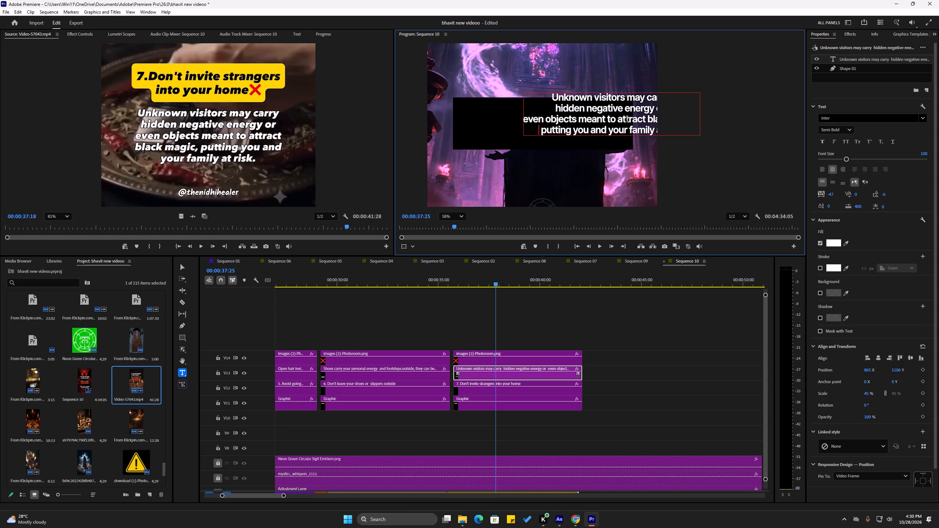
Move the four-line caption text back onto the black box and centre it there, at about X 546, Y 1143.
left_click(186, 266)
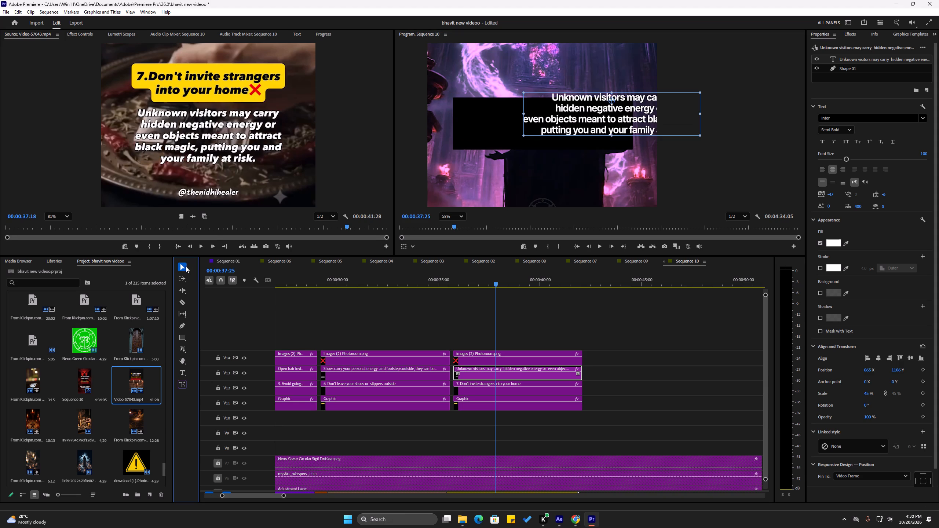
left_click_drag(620, 125, 554, 132)
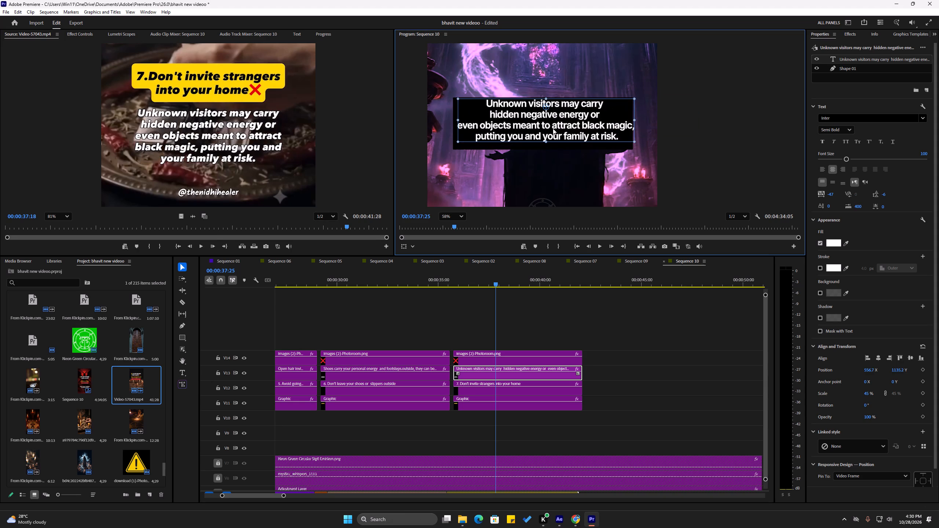
left_click_drag(553, 128, 550, 133)
middle_click_drag(551, 120, 588, 113)
scroll(588, 113, "up", 2)
left_click(727, 94)
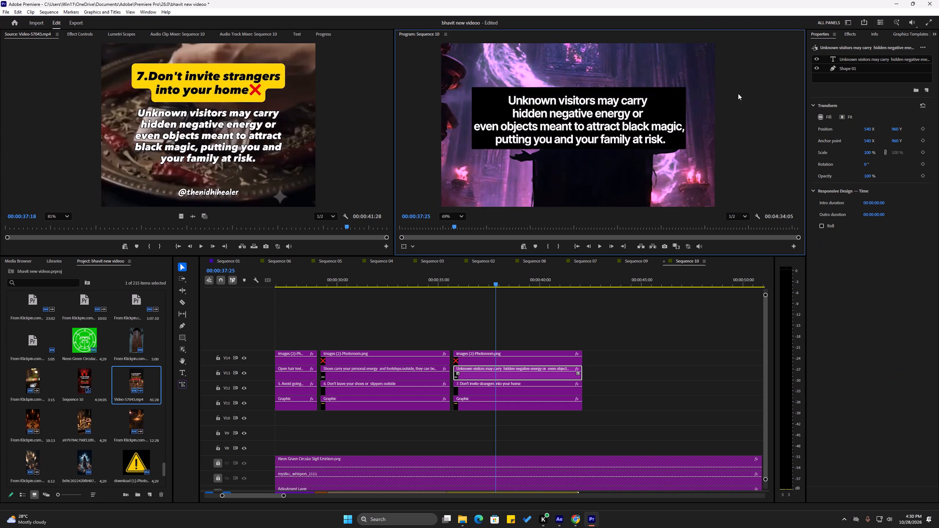
scroll(734, 105, "up", 1)
middle_click(734, 105)
left_click(625, 117)
left_click_drag(631, 117, 626, 113)
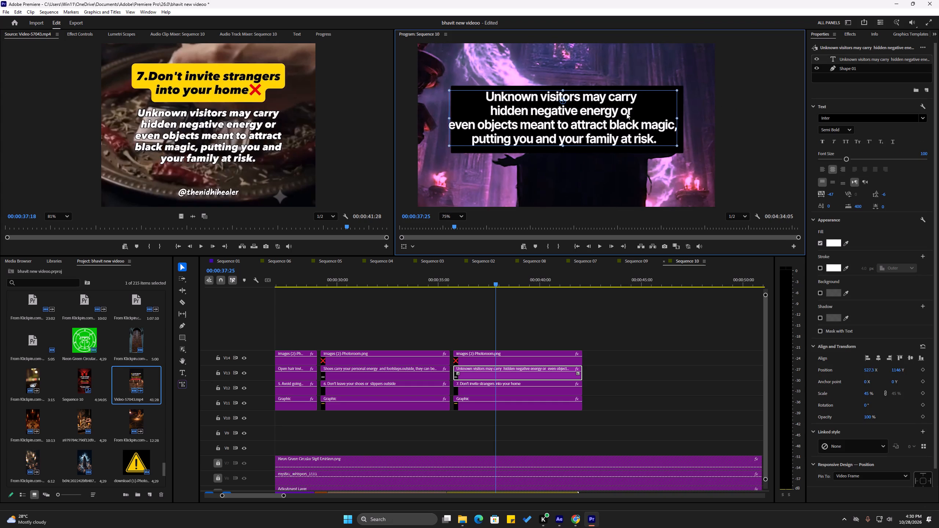
left_click_drag(626, 113, 631, 114)
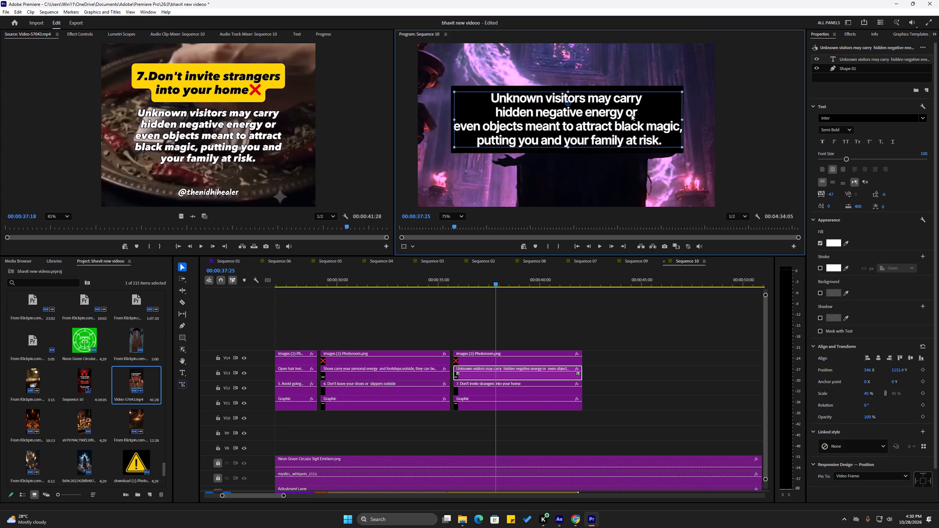
left_click_drag(631, 114, 631, 112)
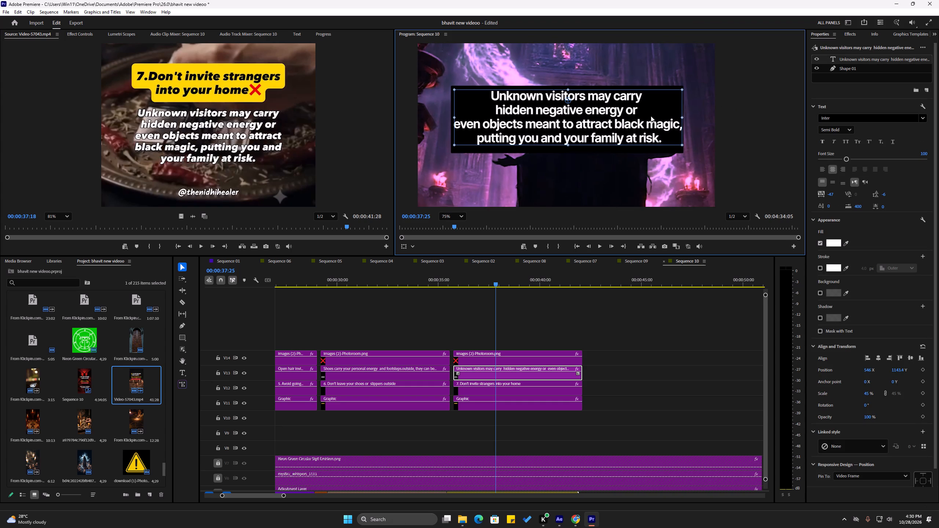
Fine-tune the caption text's horizontal position within the black box to about X 543 and save the project.
left_click(739, 93)
left_click(649, 115)
left_click(639, 126)
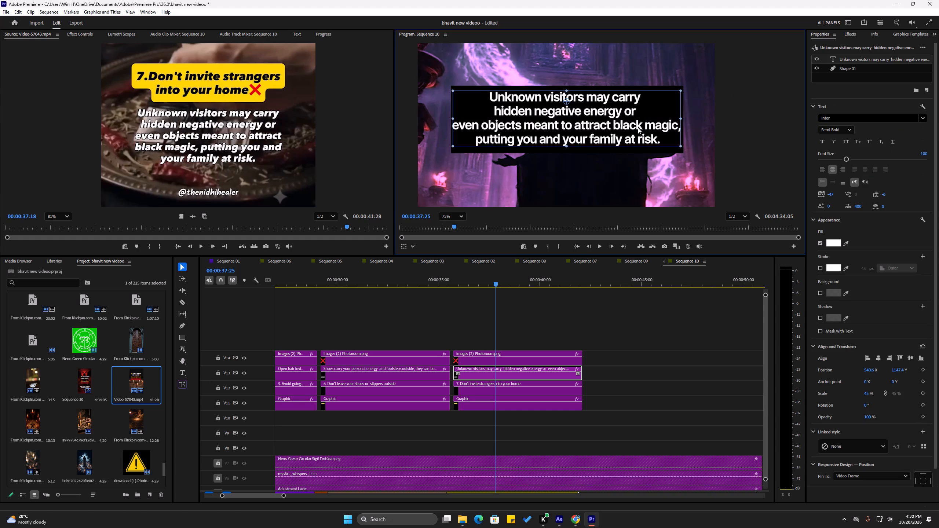
left_click(745, 104)
key("ctrl+s")
left_click(606, 130)
left_click(606, 132)
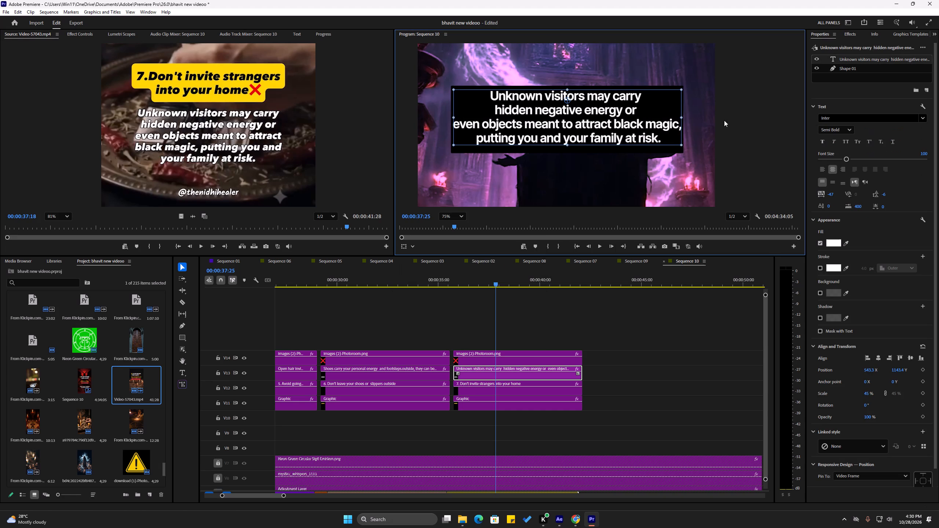
left_click(738, 116)
key("ctrl+s")
Widen the black box behind the caption slightly on both sides and save the project.
left_click(666, 89)
left_click(652, 88)
left_click_drag(683, 118, 688, 118)
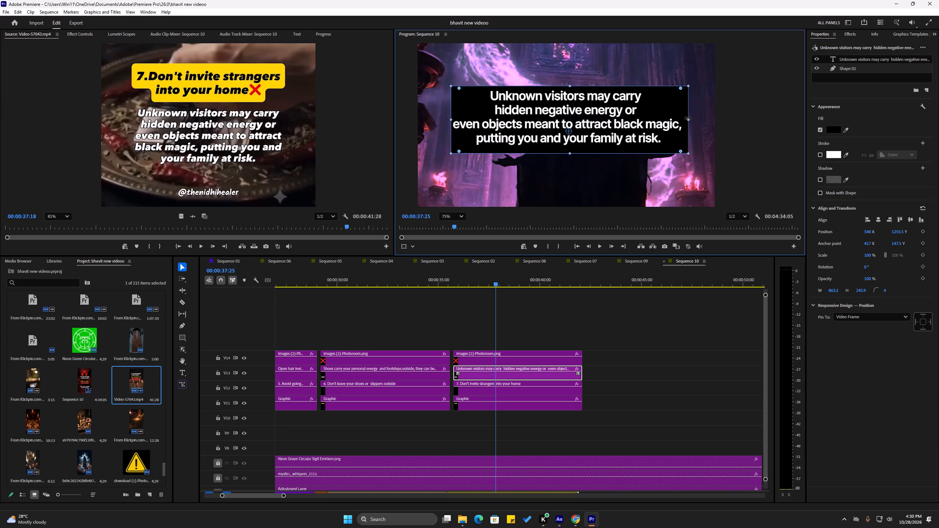
left_click_drag(688, 118, 687, 118)
left_click(453, 120)
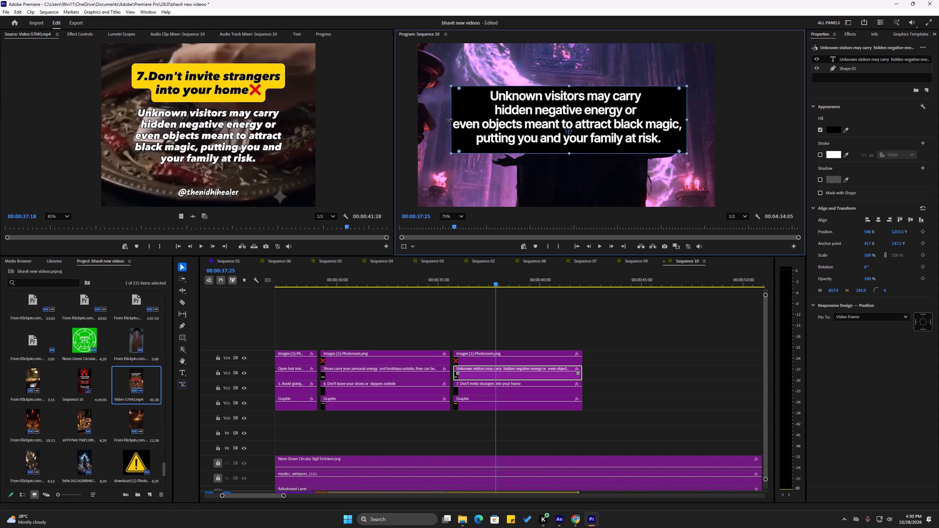
left_click(756, 101)
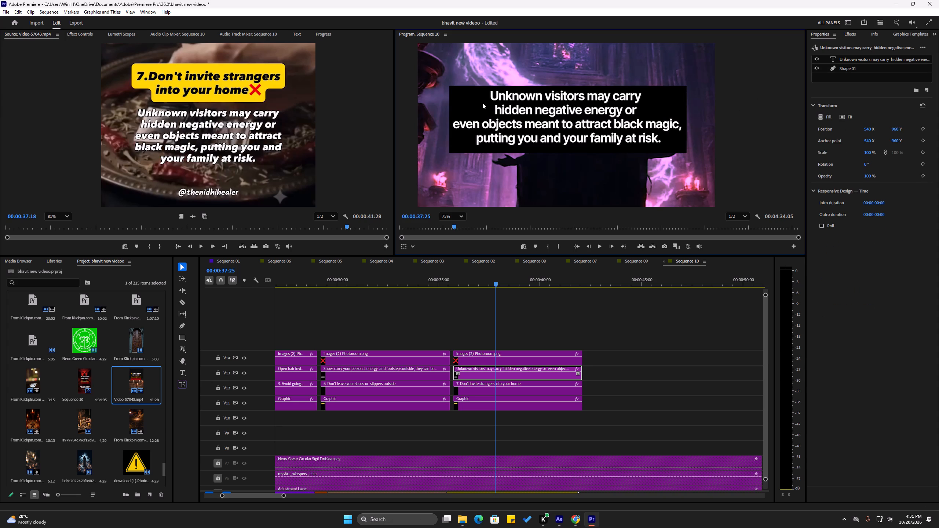
left_click(475, 100)
left_click(450, 103)
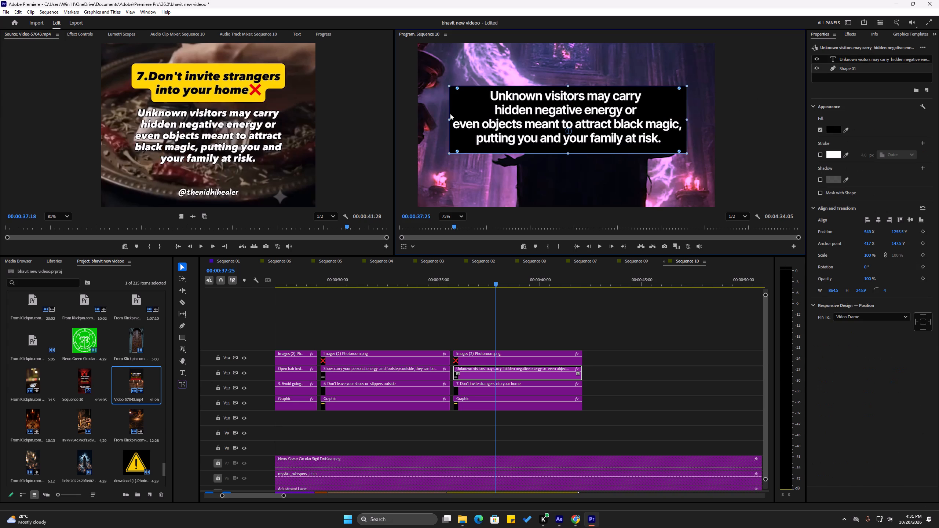
left_click(449, 119)
left_click(764, 96)
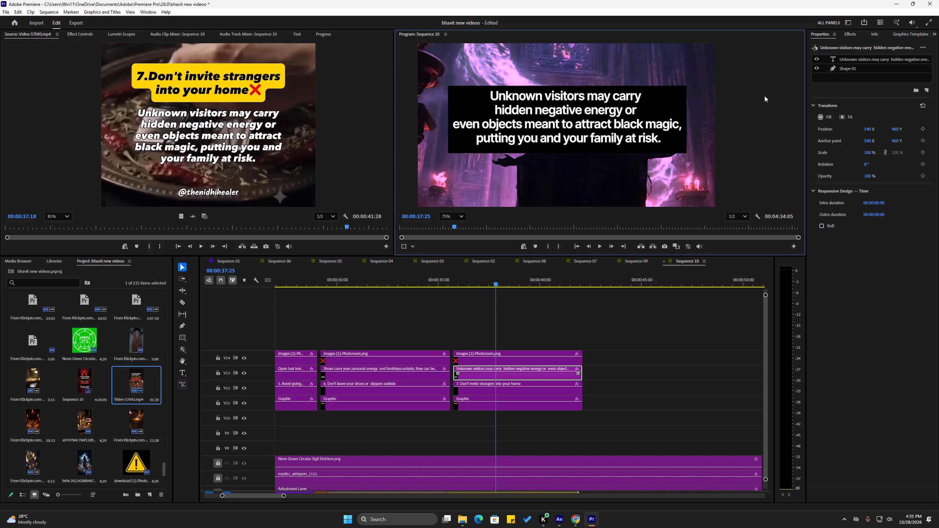
key("ctrl+s")
key("ctrl+s")
scroll(730, 106, "down", 2)
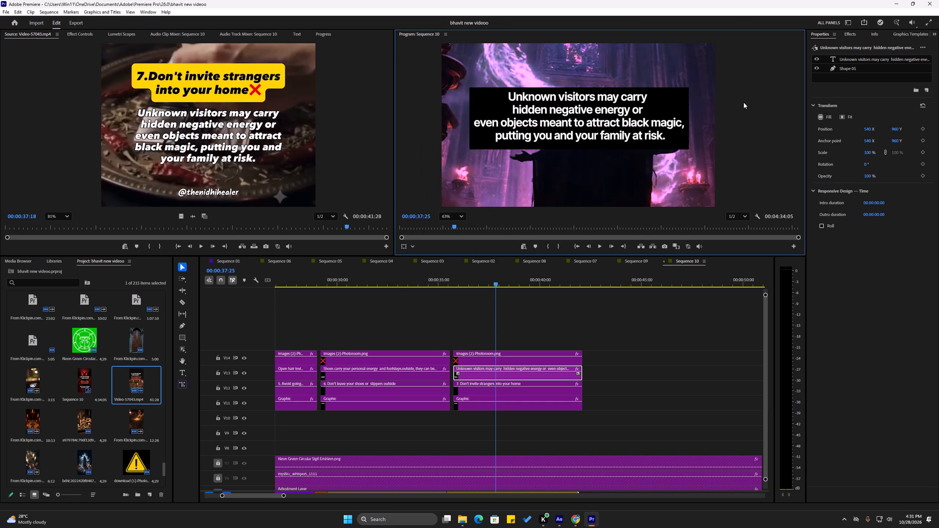
key("ctrl+s")
key("ctrl+s")
key("ctrl+s")
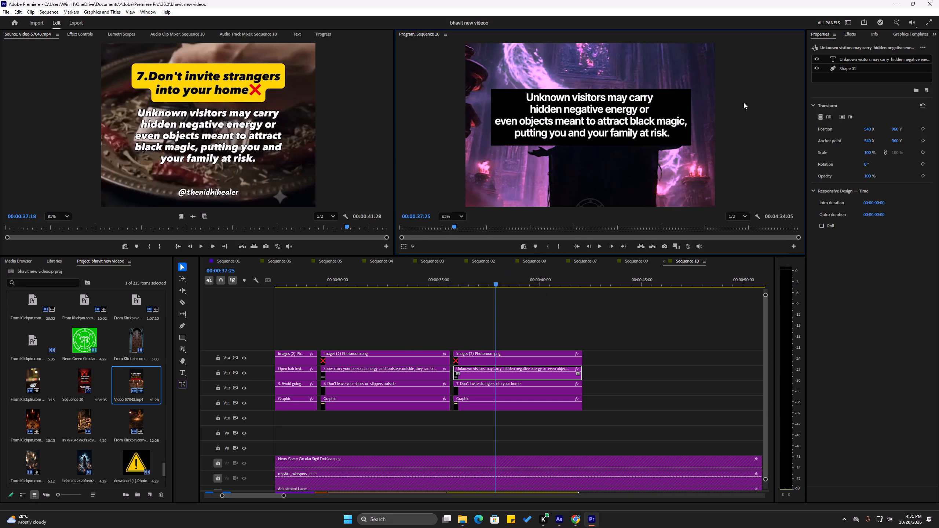
key("ctrl+s")
scroll(717, 113, "down", 1)
middle_click_drag(760, 96, 751, 105)
key("ctrl+s")
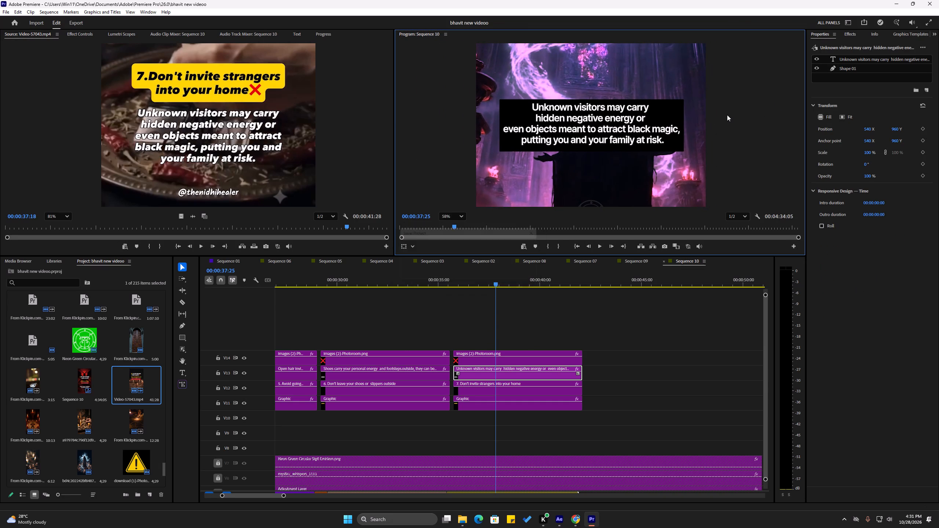
Scrub through the tip 7 clips between about 36 and 41 seconds to check the caption over the changing background.
scroll(727, 115, "down", 2)
middle_click_drag(716, 122, 702, 122)
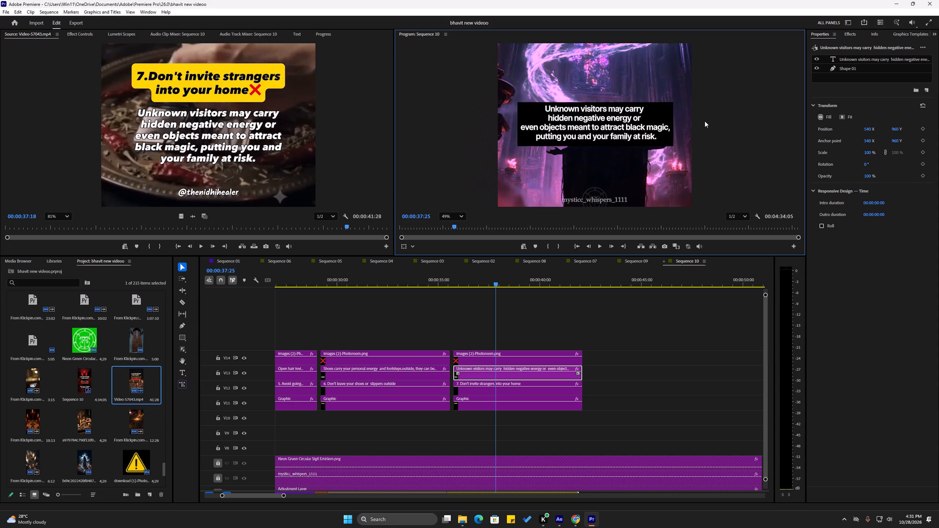
left_click_drag(508, 279, 539, 279)
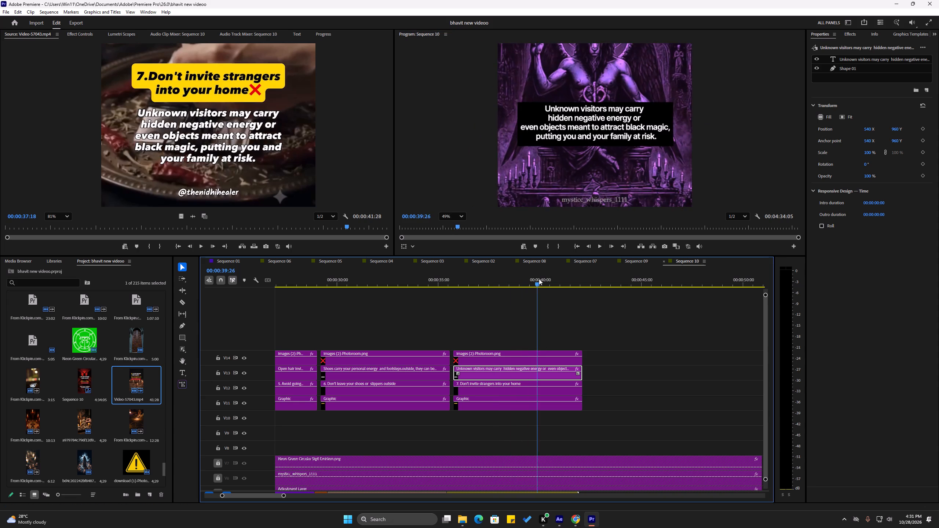
left_click_drag(539, 279, 529, 282)
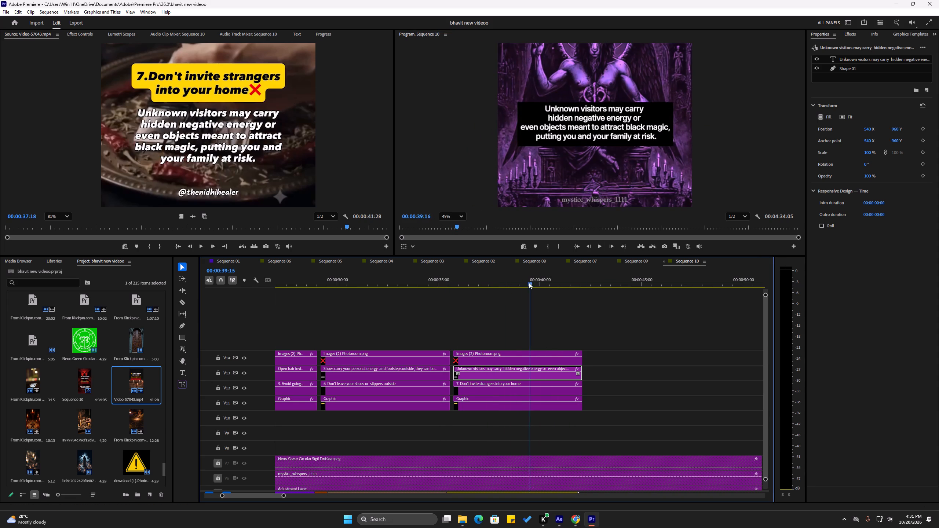
left_click_drag(529, 282, 500, 288)
middle_click_drag(731, 121, 728, 131)
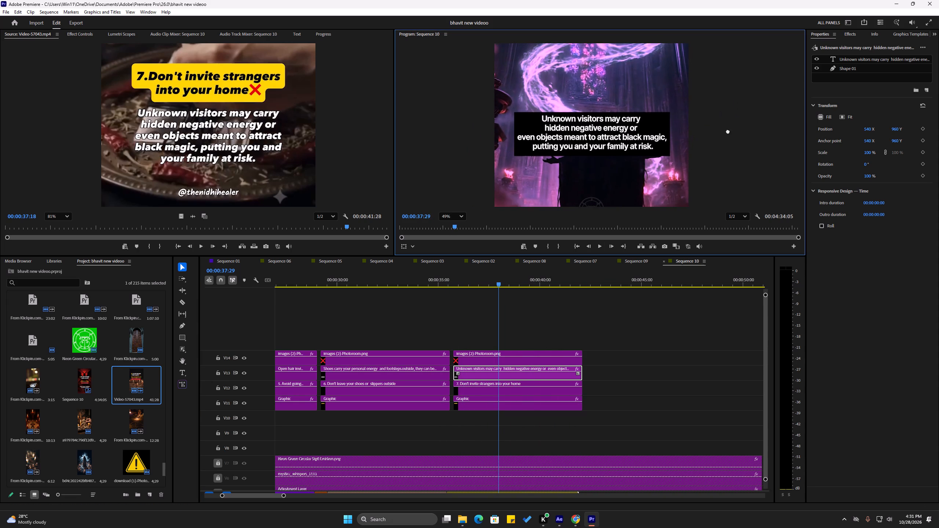
middle_click_drag(728, 131, 716, 144)
left_click_drag(509, 279, 559, 283)
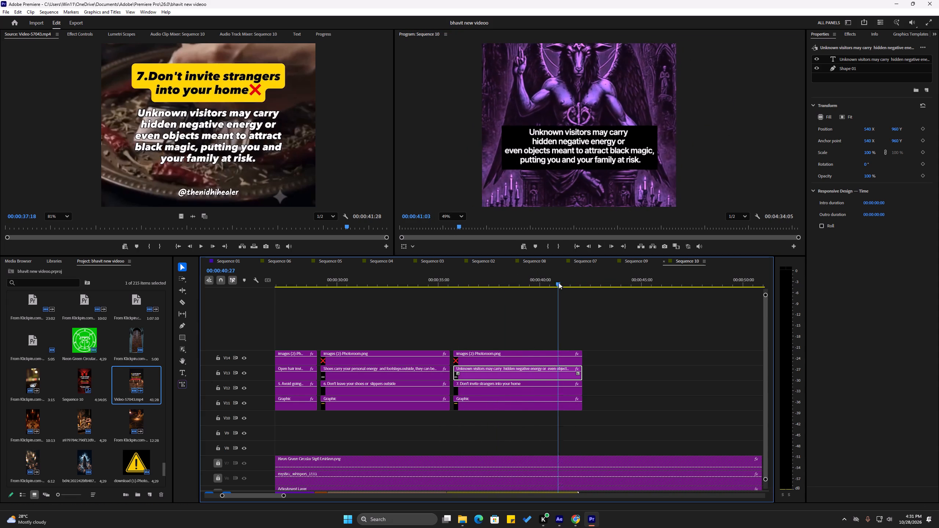
left_click_drag(559, 283, 541, 289)
left_click_drag(519, 279, 465, 289)
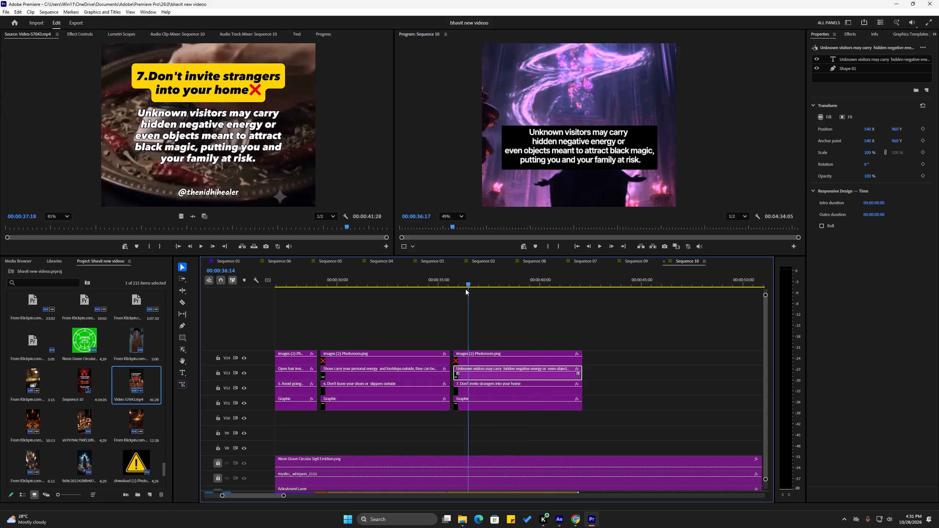
left_click_drag(465, 289, 491, 289)
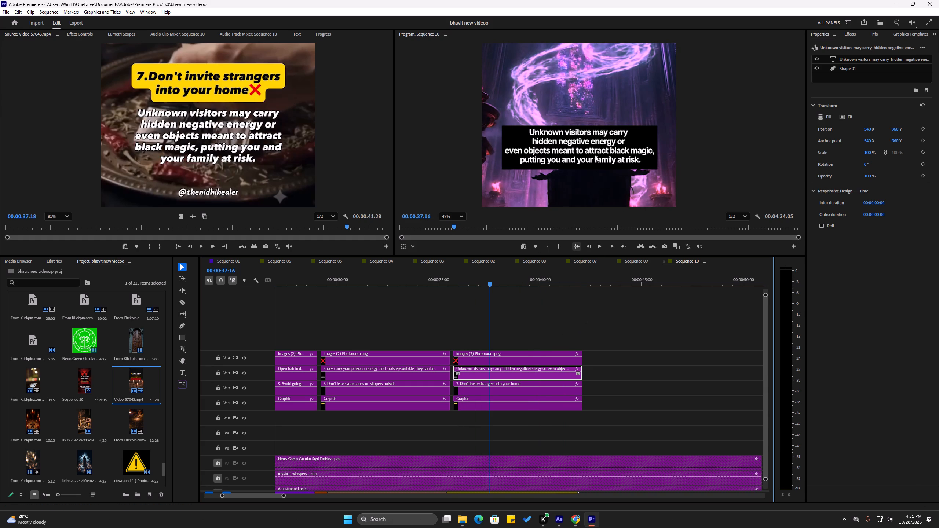
Select the caption text together with Shape 01 and move both up, above the robed figure's head.
left_click(594, 153)
scroll(594, 153, "up", 1)
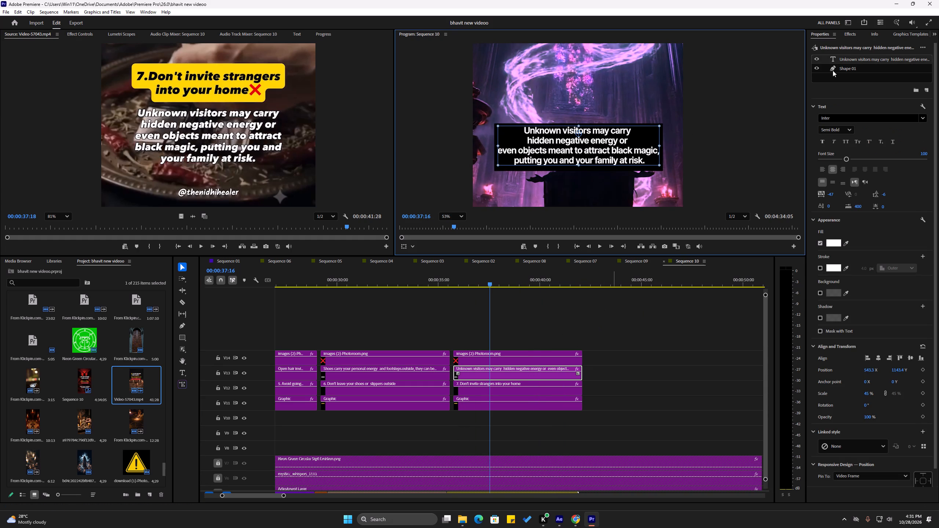
left_click(845, 69, "shift")
left_click_drag(618, 143, 626, 89)
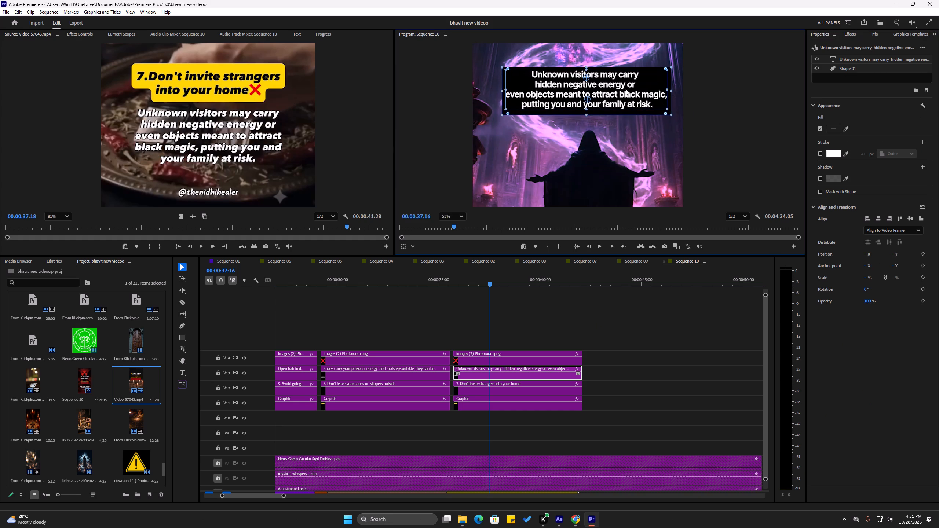
left_click_drag(626, 89, 621, 97)
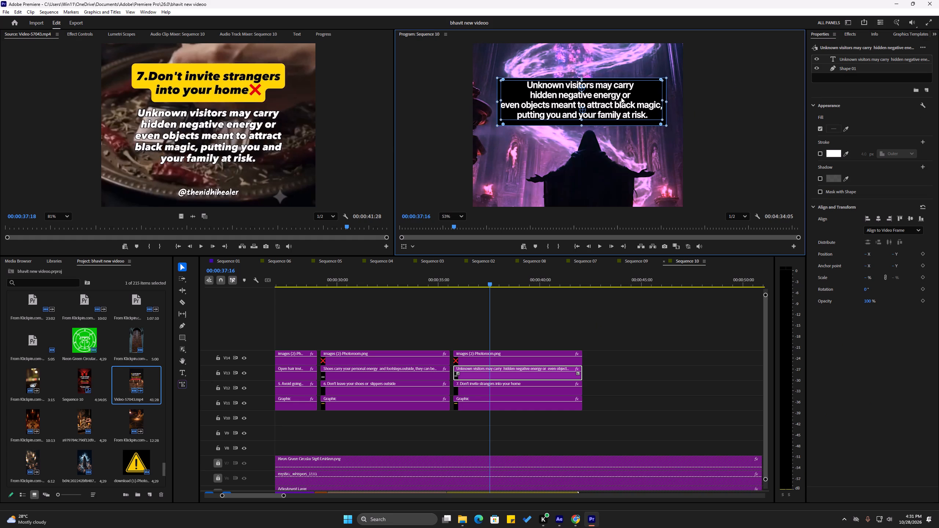
Nudge the tip 7 caption text and its black box together slightly left, play briefly from about 35 seconds, and save the project.
left_click_drag(621, 97, 619, 98)
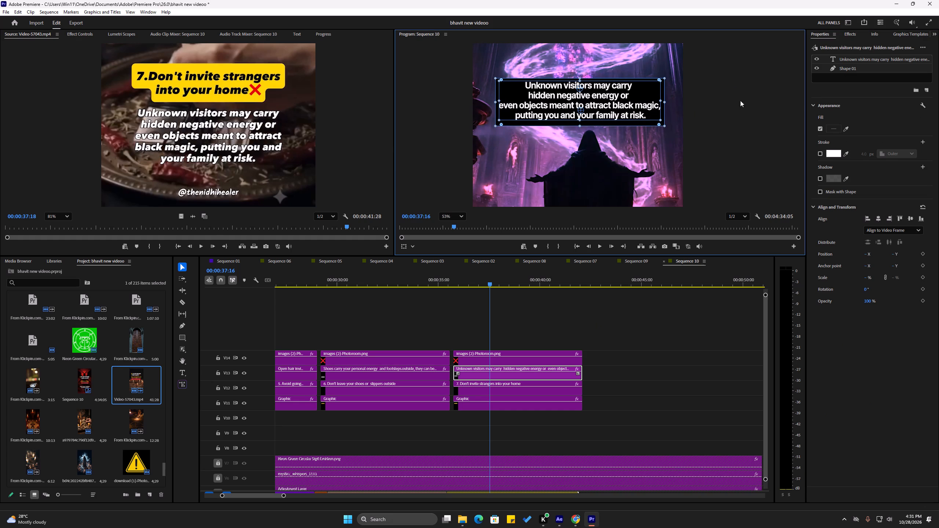
left_click(751, 100)
scroll(752, 100, "down", 2)
middle_click_drag(765, 84, 766, 90)
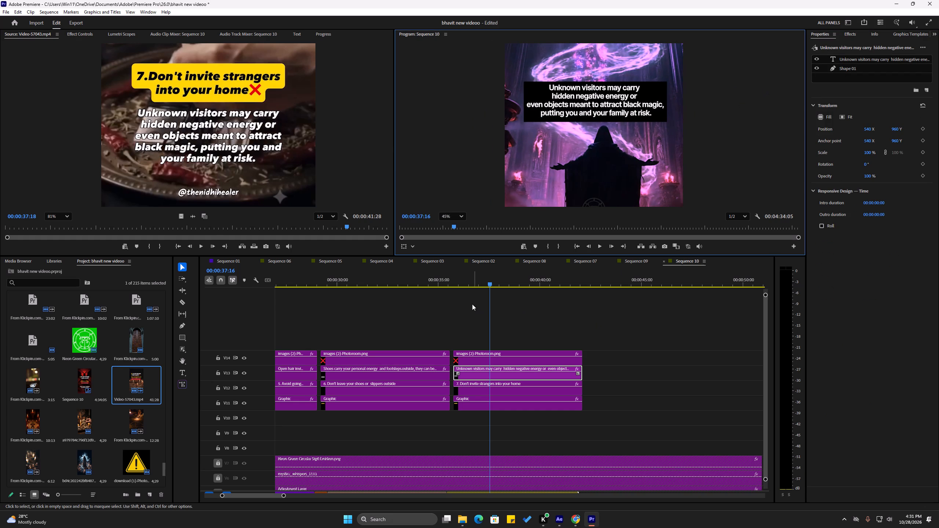
left_click(443, 280)
key("space")
key("space")
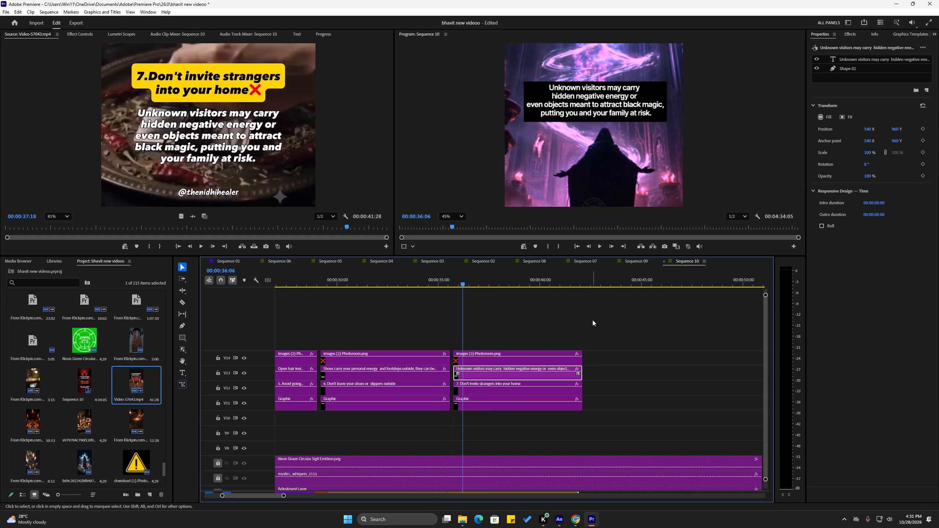
key("ctrl+s")
Scrub and play between about 34 and 39 seconds to check the transition from tip 6 and the tip 7 caption placement, saving the project.
left_click_drag(481, 283, 524, 286)
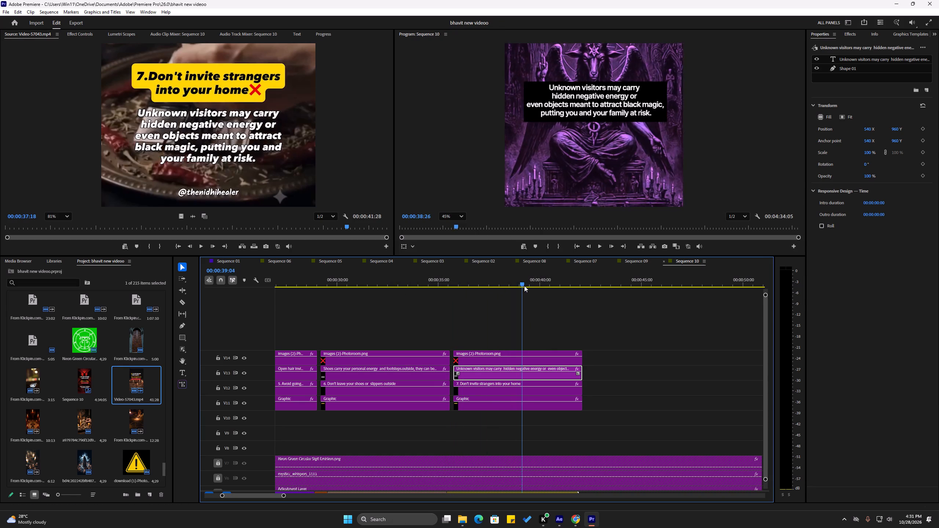
left_click_drag(524, 286, 419, 320)
left_click(466, 327)
key("ctrl+s")
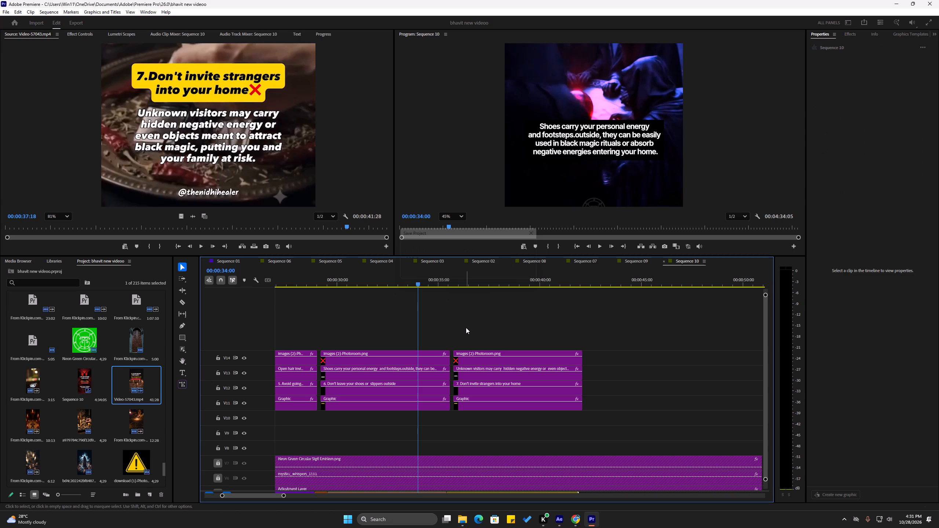
key("ctrl+s")
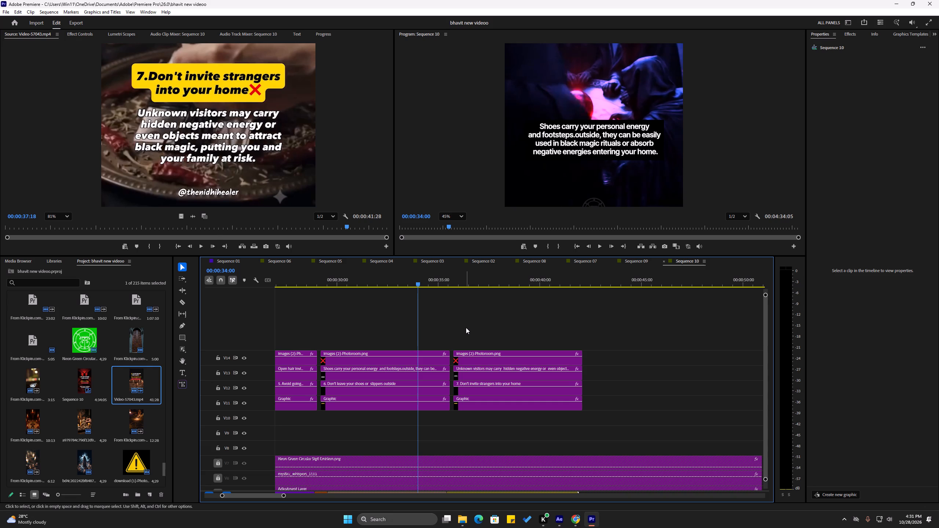
left_click(466, 327)
key("ctrl+s")
key("space")
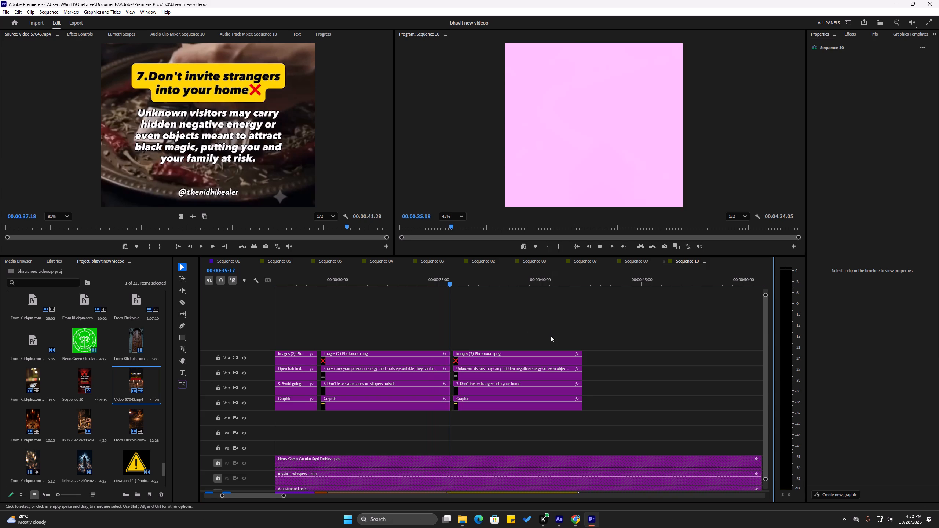
key("space")
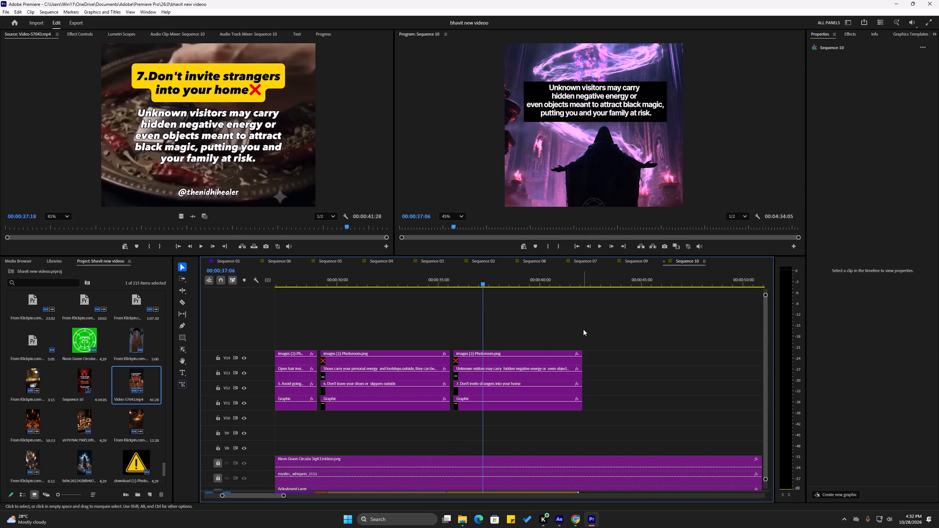
key("ctrl+s")
key("ctrl+s")
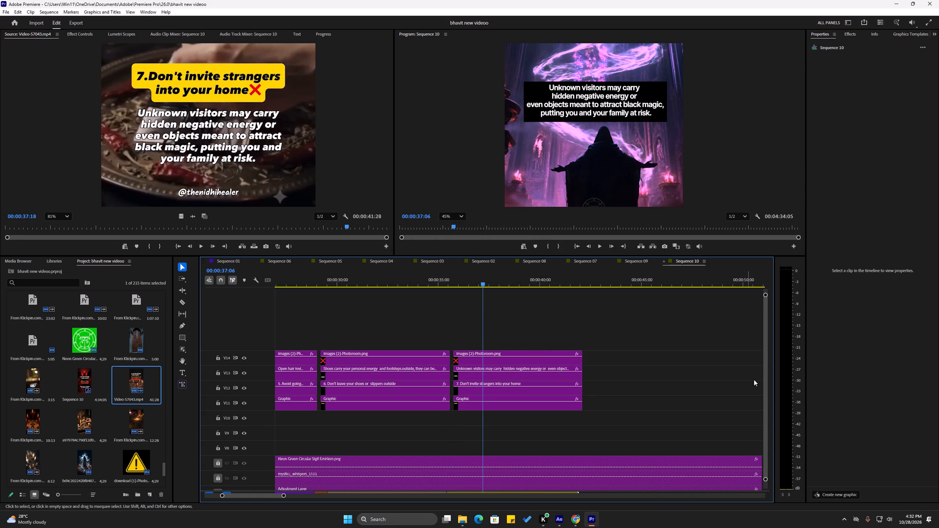
Compress the video track heights in the Sequence 10 timeline so all tracks down to V1 fit, and save the project.
left_click(767, 377)
left_click_drag(767, 377, 767, 386)
key("ctrl+s")
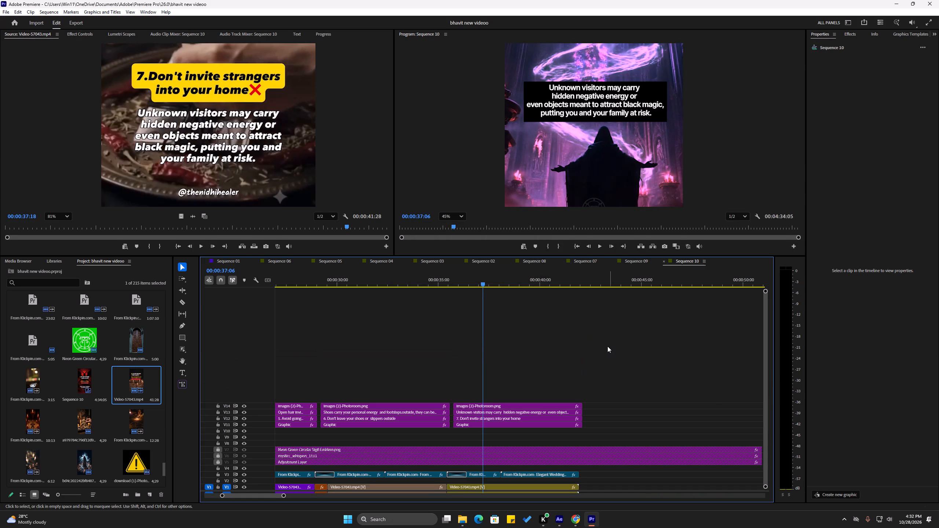
Scrub back and forth through the tips in Sequence 10 to compare the heading and caption placement, including the tip 7 heading.
left_click_drag(530, 278, 200, 343)
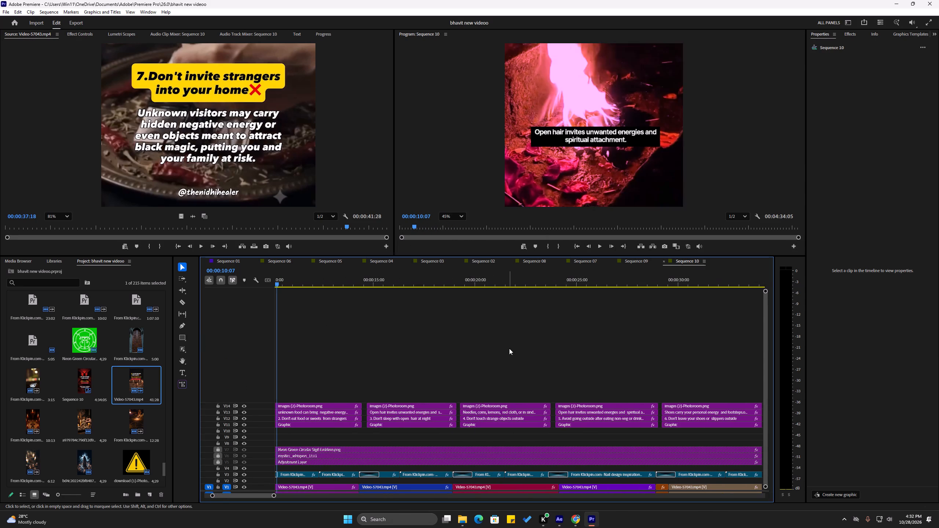
left_click(509, 348)
left_click_drag(681, 285, 779, 305)
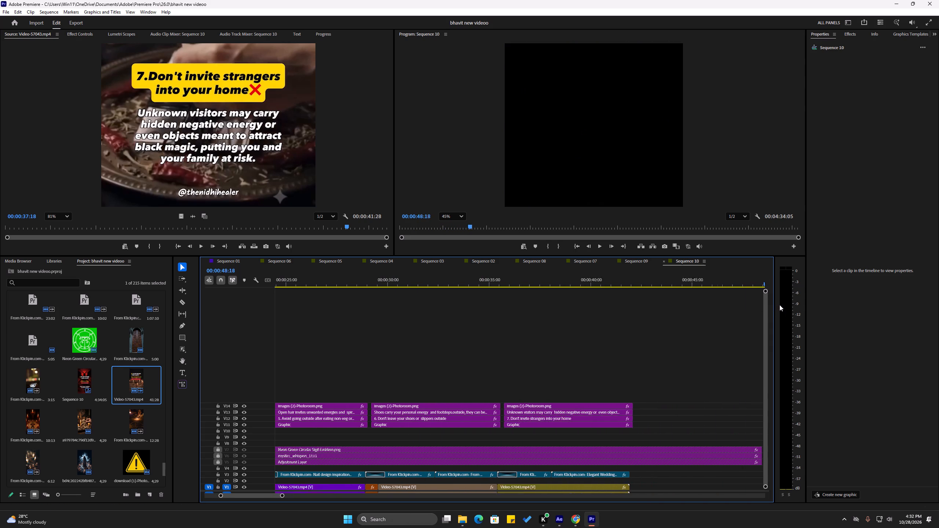
left_click_drag(779, 305, 474, 325)
scroll(705, 120, "down", 4)
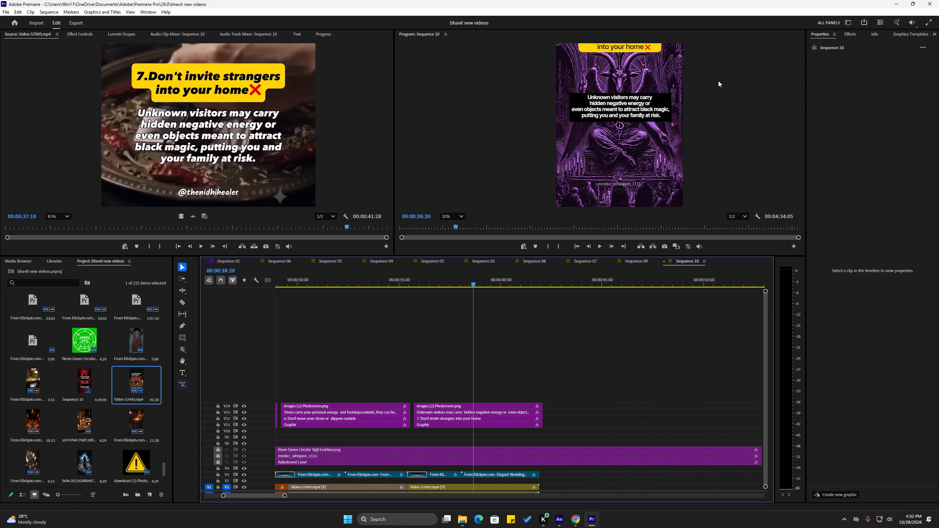
middle_click_drag(716, 89, 710, 135)
scroll(687, 99, "up", 1)
key("ctrl+s")
scroll(602, 61, "up", 4)
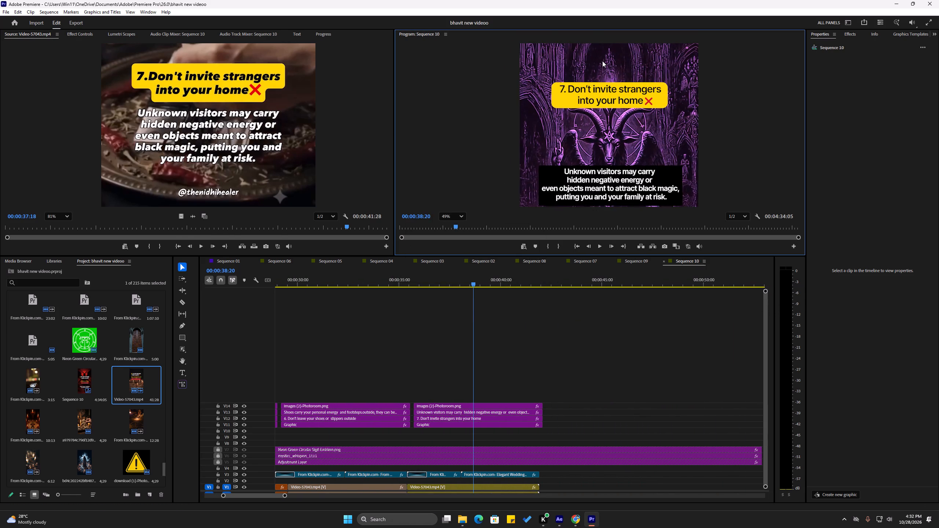
key("ctrl+s")
scroll(652, 91, "down", 8)
middle_click_drag(739, 98, 722, 73)
left_click_drag(490, 277, 167, 288)
left_click(485, 348)
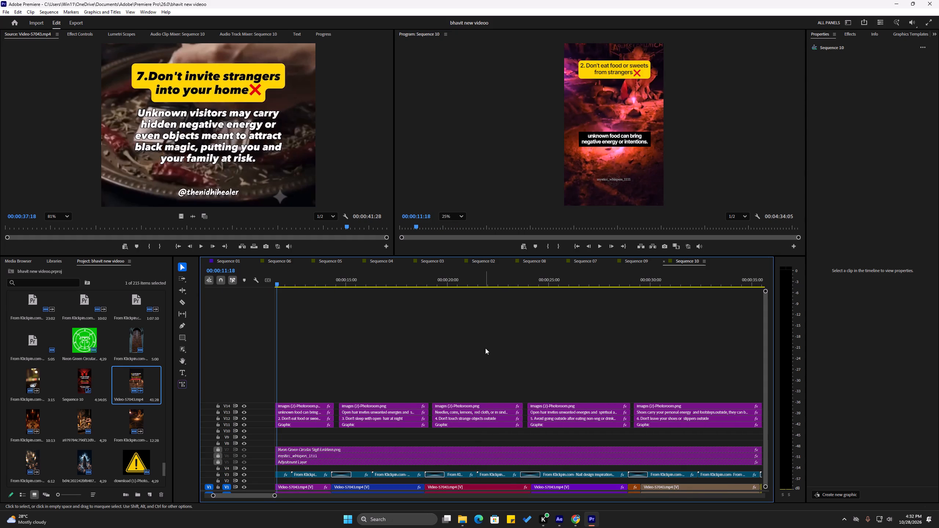
Return to the start of the sequence and enlarge the timeline's audio area to show tracks A1 to A4.
key("Home")
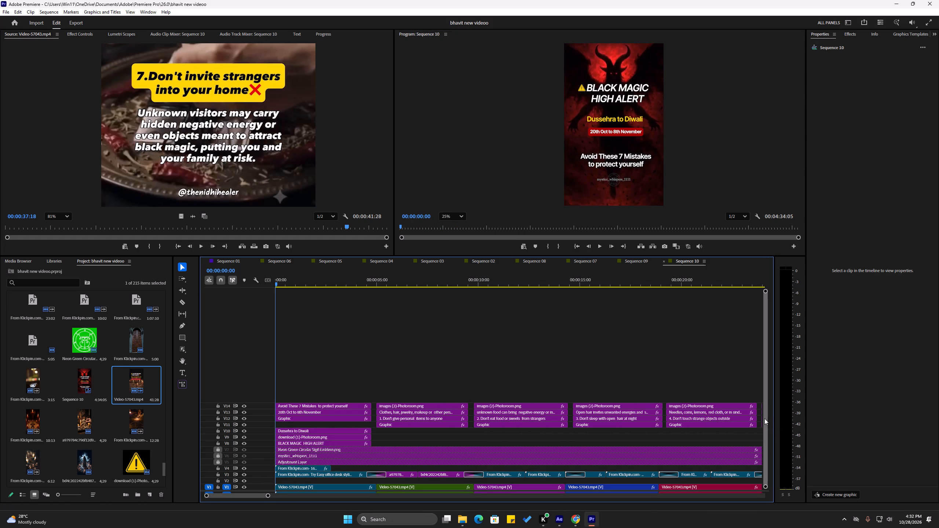
left_click_drag(764, 418, 765, 437)
left_click_drag(766, 419, 767, 443)
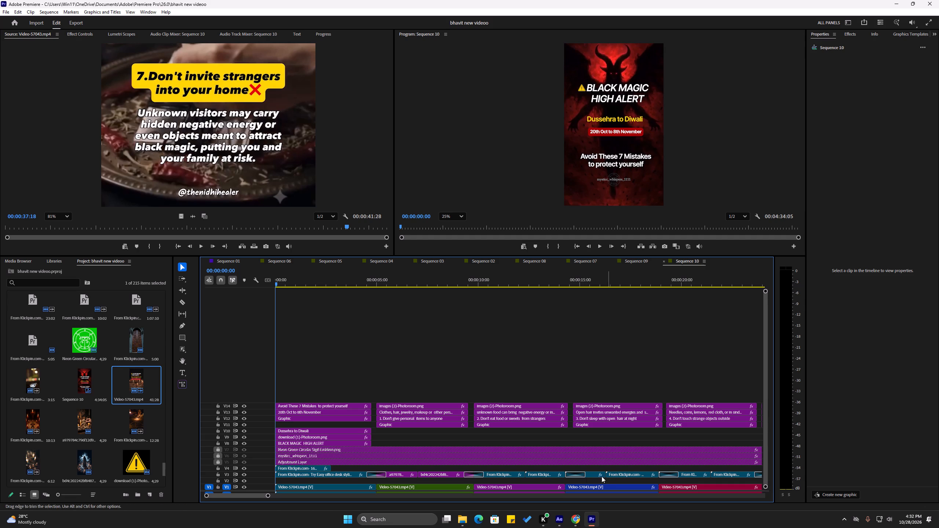
left_click_drag(254, 490, 261, 388)
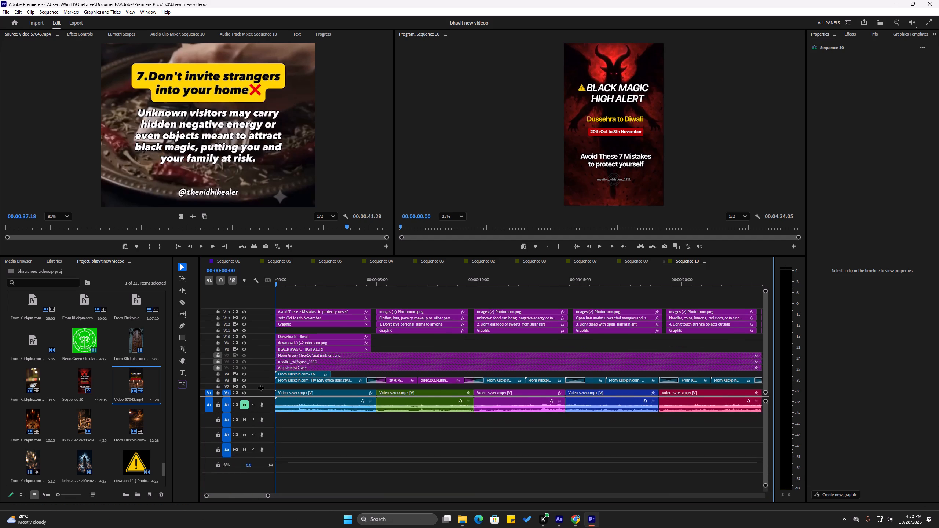
left_click_drag(261, 388, 259, 395)
Play Sequence 10 full screen from the opening title through tip 7, pausing along the way to review the headings and captions.
left_click_drag(463, 278, 245, 276)
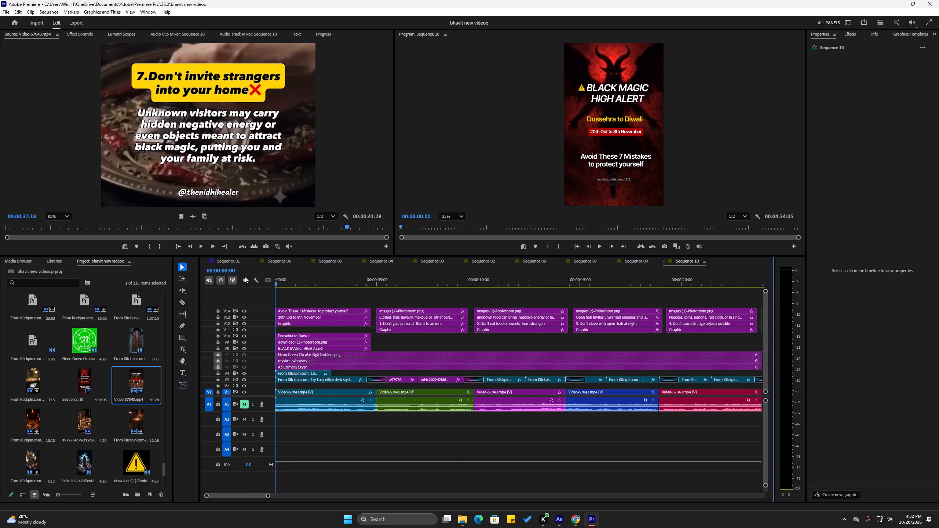
left_click_drag(245, 276, 244, 276)
scroll(671, 127, "down", 1)
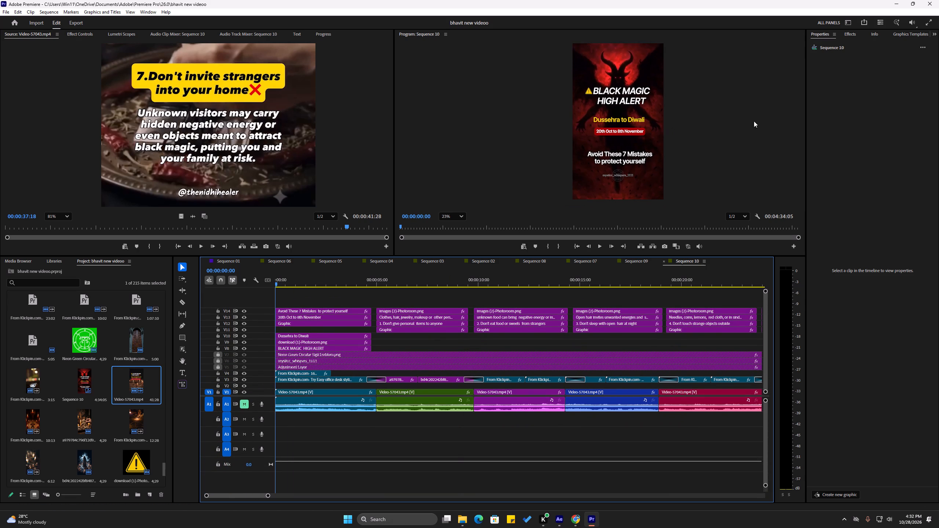
scroll(716, 116, "down", 1)
middle_click_drag(702, 113, 690, 120)
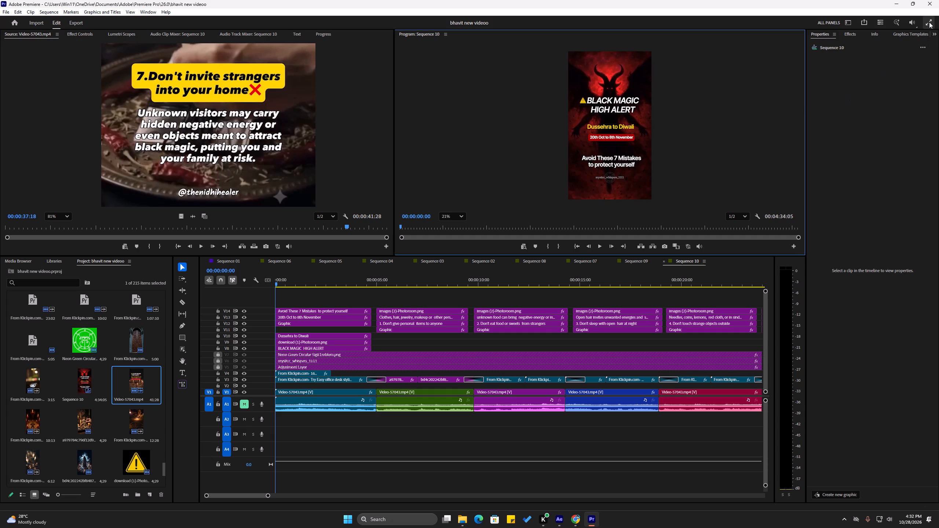
left_click(929, 22)
key("space")
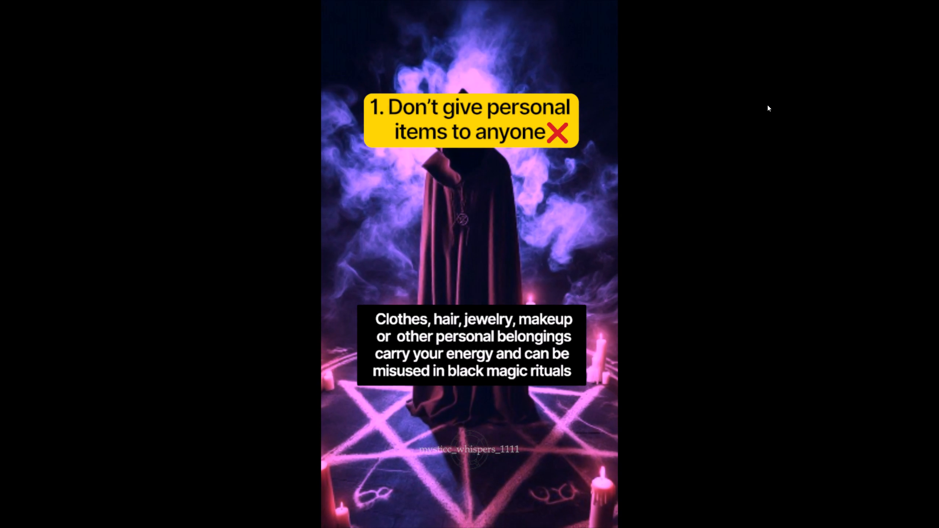
key("space")
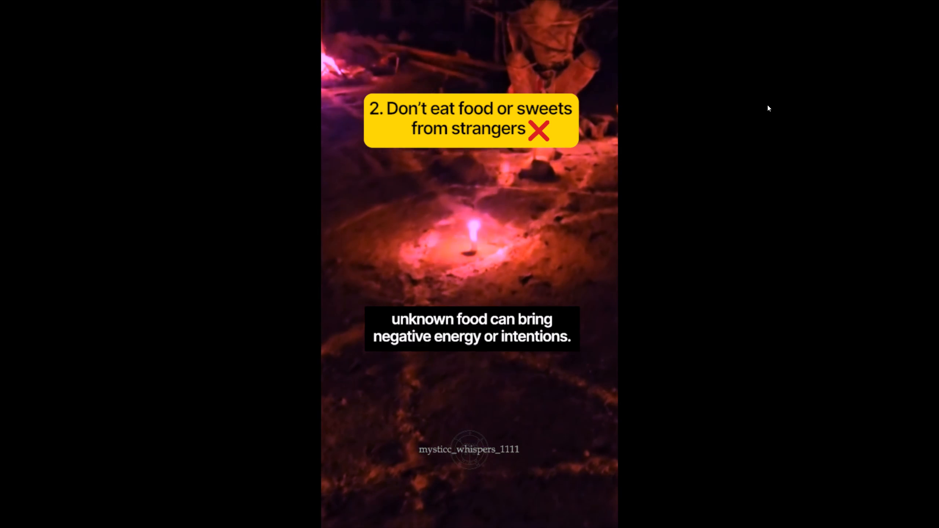
key("space")
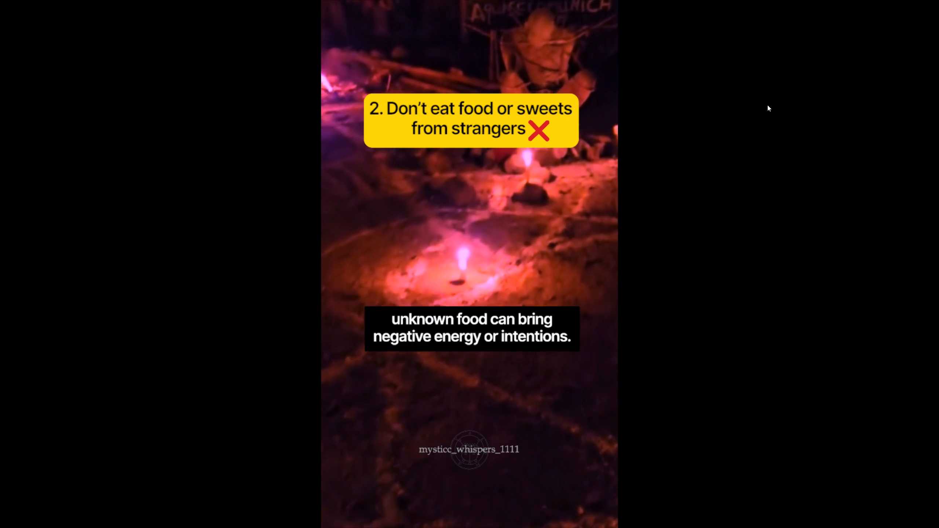
key("space")
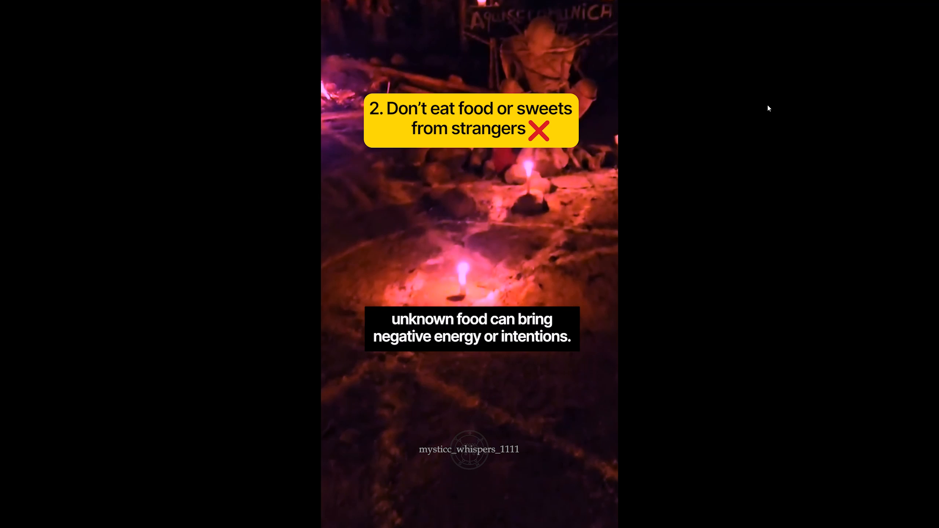
key("space")
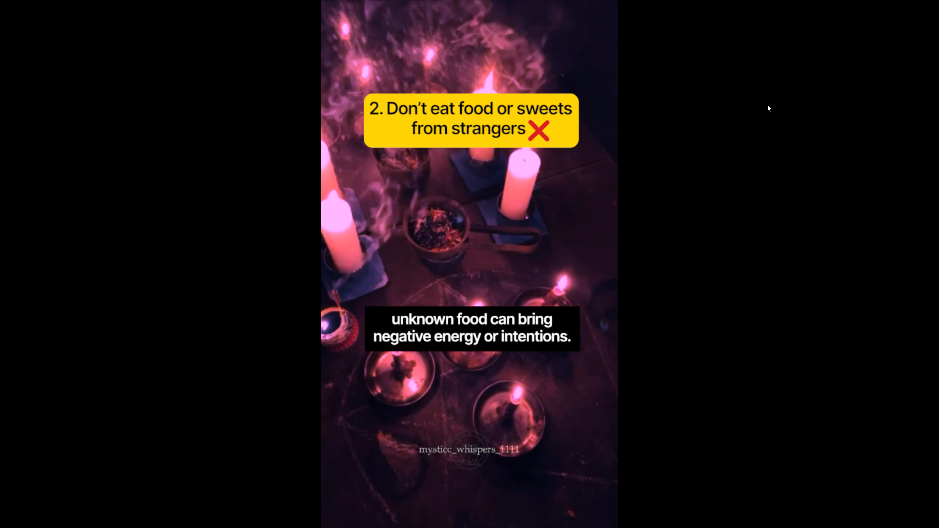
key("space")
key("space")
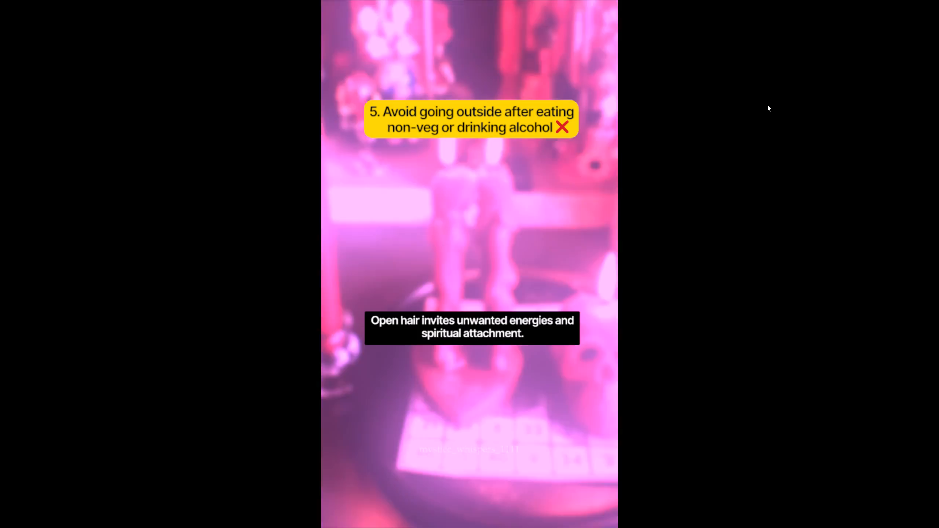
key("space")
key("space")
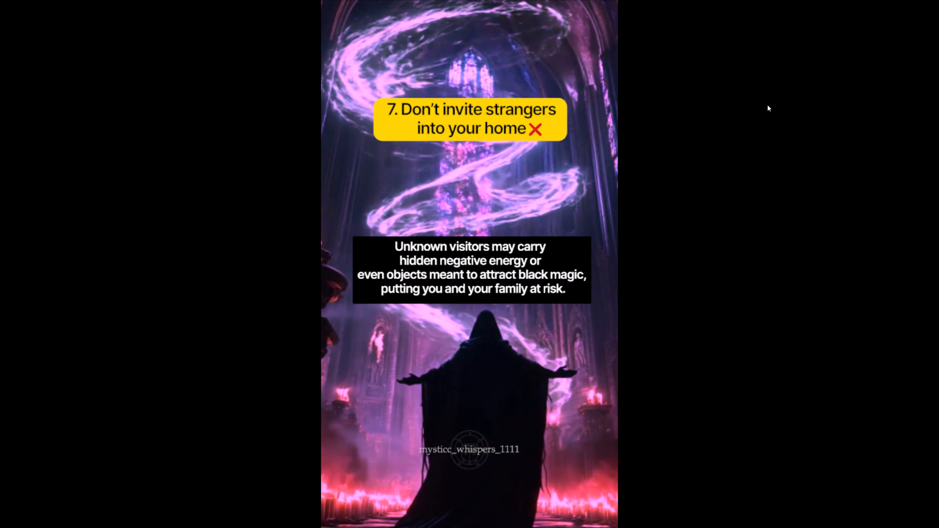
key("space")
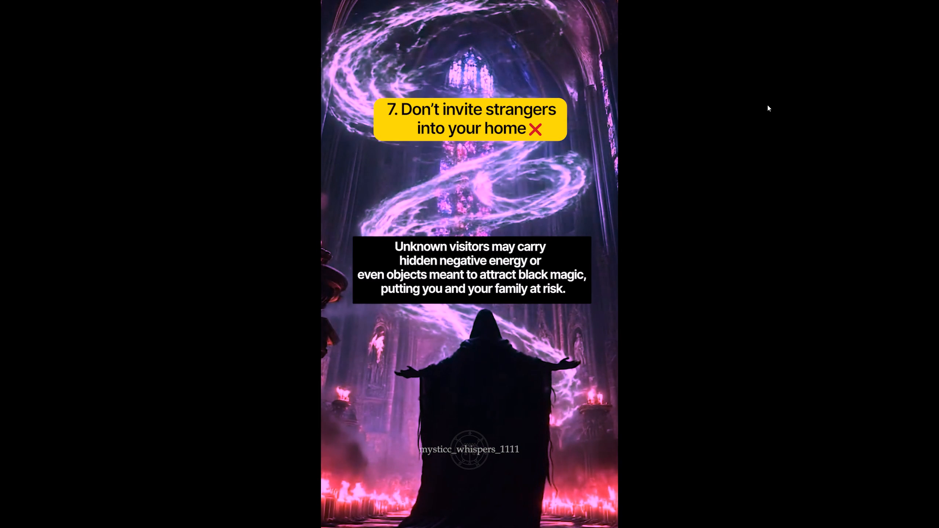
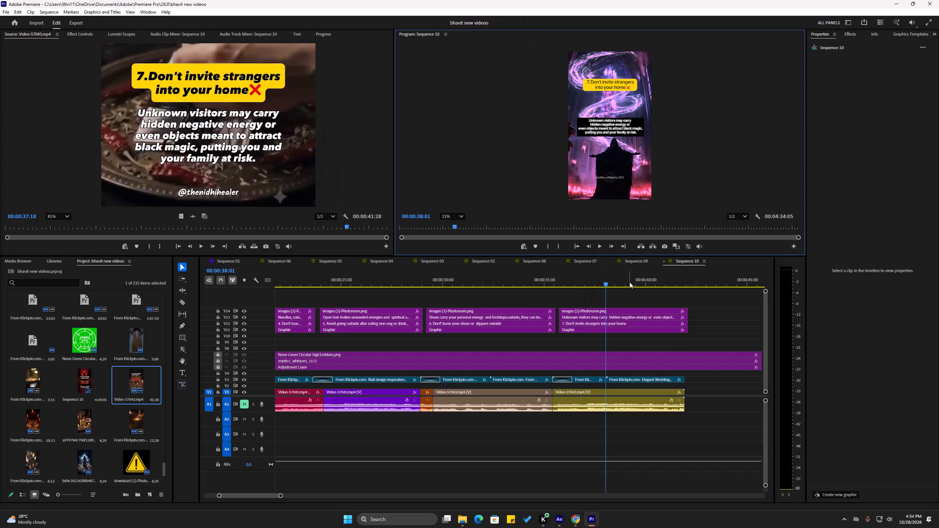
Save the project and move the playhead back to the very start of Sequence 10.
key("ctrl+s")
key("ctrl+s")
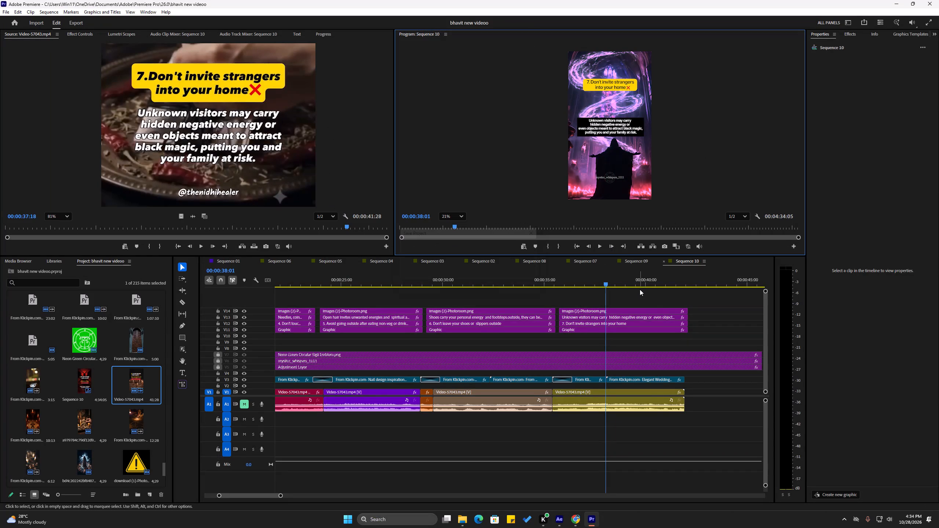
key("ctrl+s")
key("ctrl+s")
key("ctrl+s")
left_click_drag(621, 279, 183, 276)
key("ctrl+s")
scroll(368, 293, "down", 7, "alt")
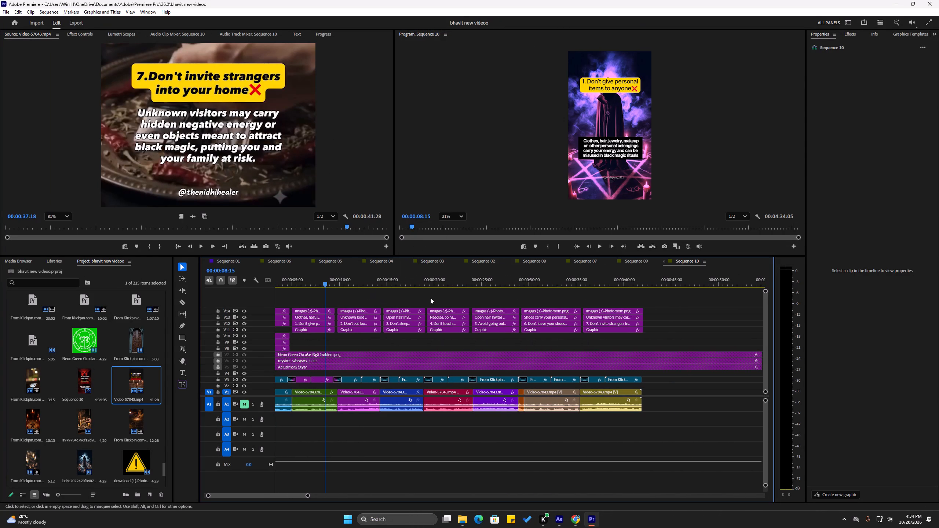
left_click(614, 281)
key("ctrl+s")
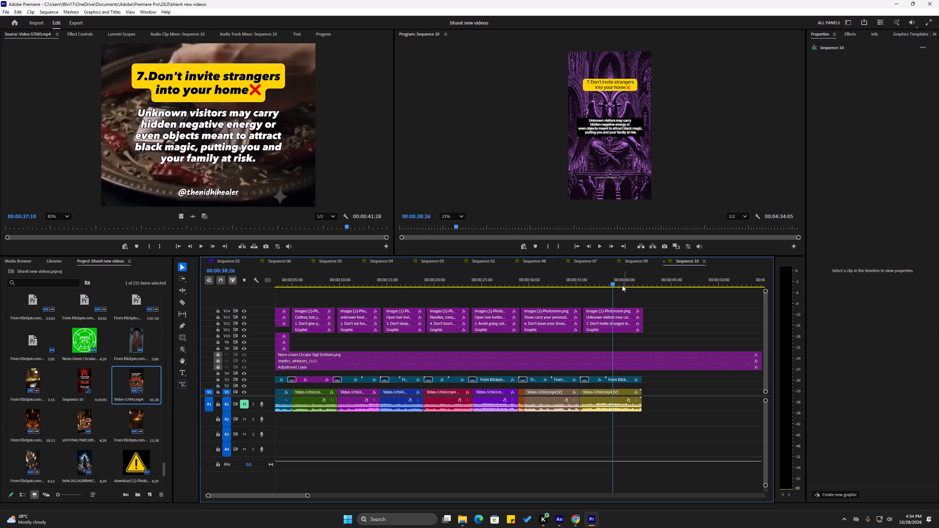
left_click_drag(614, 278, 186, 301)
key("ctrl+s")
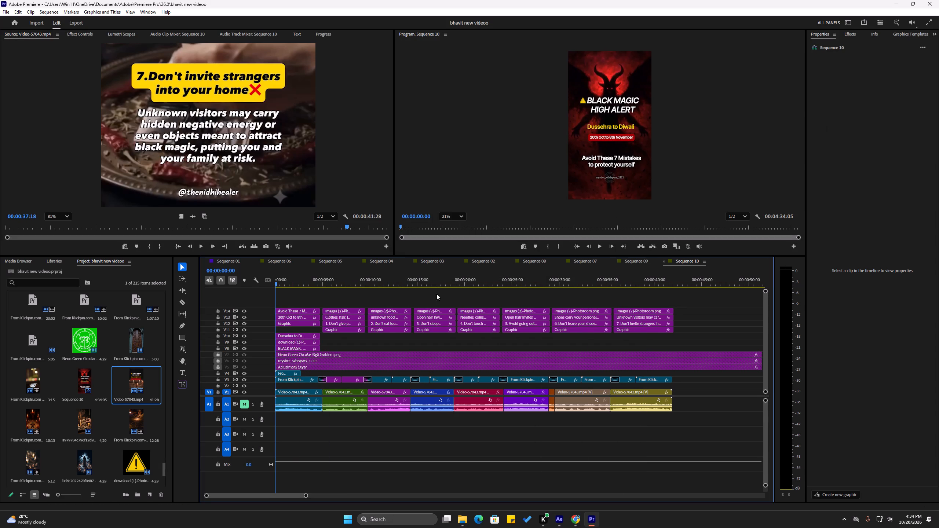
Unmute audio track A1 and play the opening title full screen to check the sound.
left_click(243, 401)
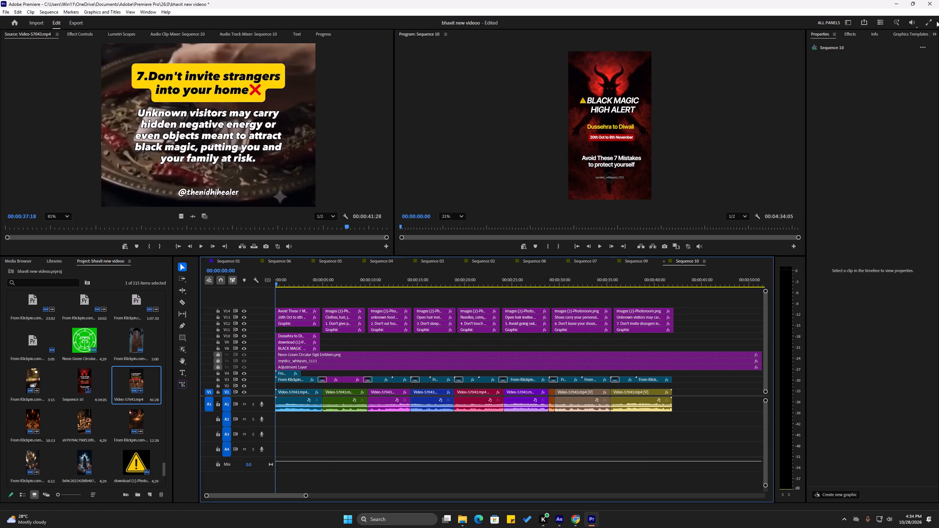
left_click(929, 19)
key("space")
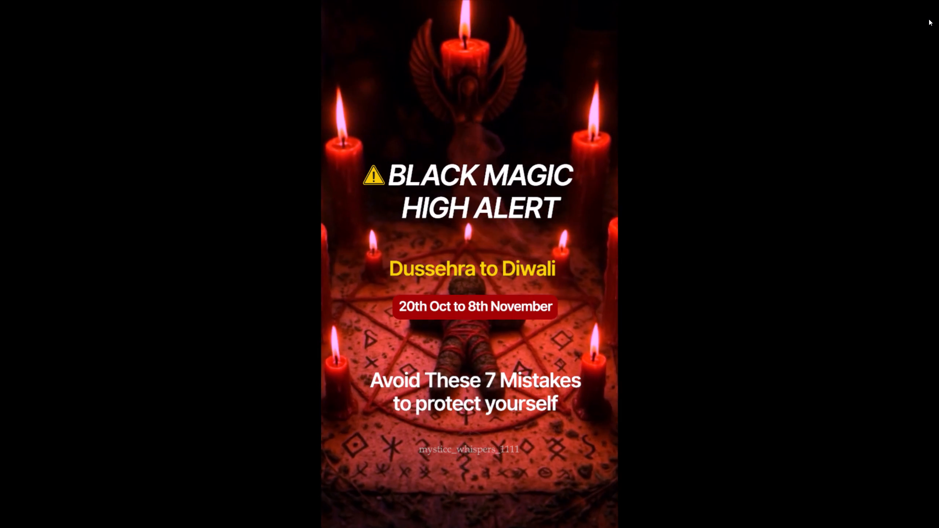
key("space")
key("Escape")
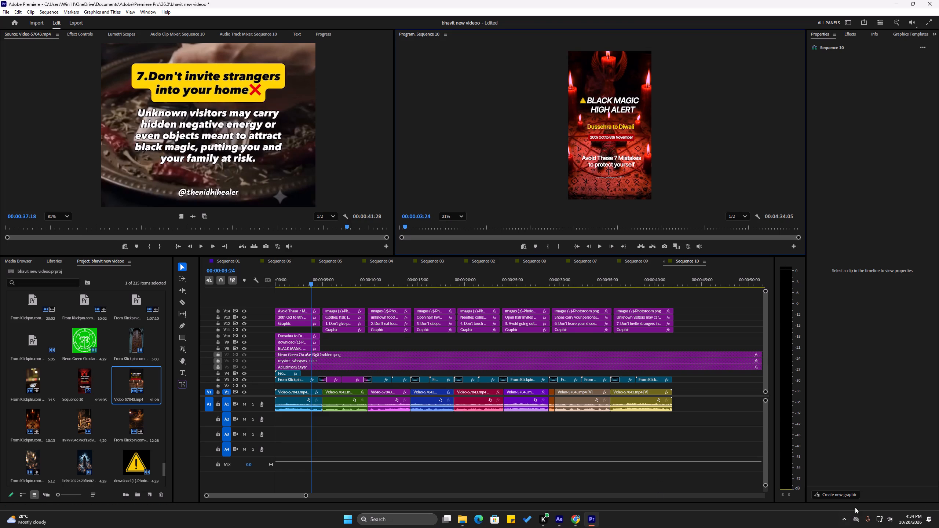
Lower the system volume slightly and return to the Sequence 10 timeline.
left_click(879, 522)
left_click_drag(523, 265, 522, 265)
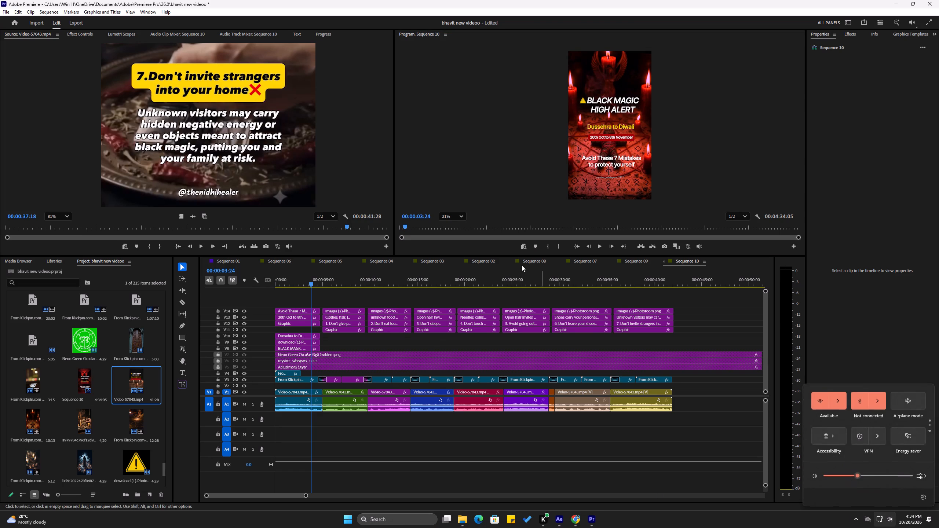
left_click_drag(522, 265, 519, 265)
left_click(519, 265)
left_click(888, 517)
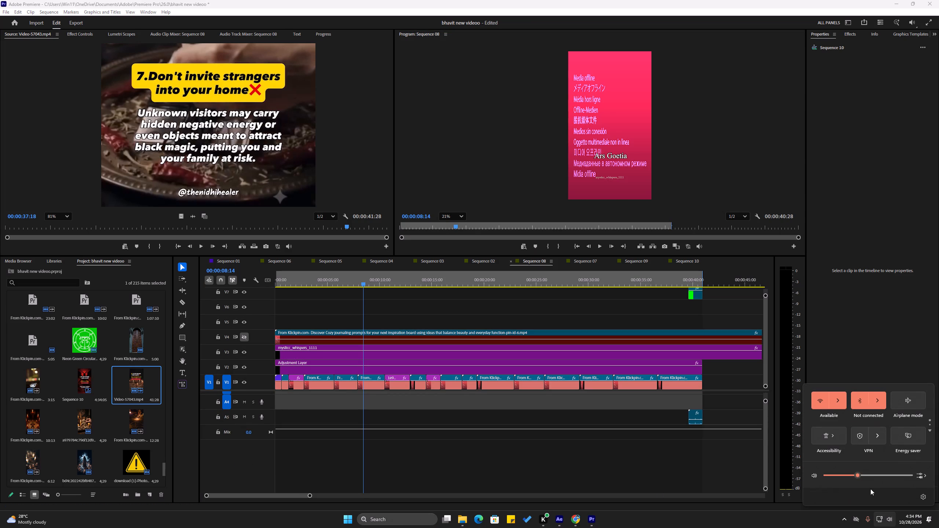
left_click_drag(852, 470, 846, 470)
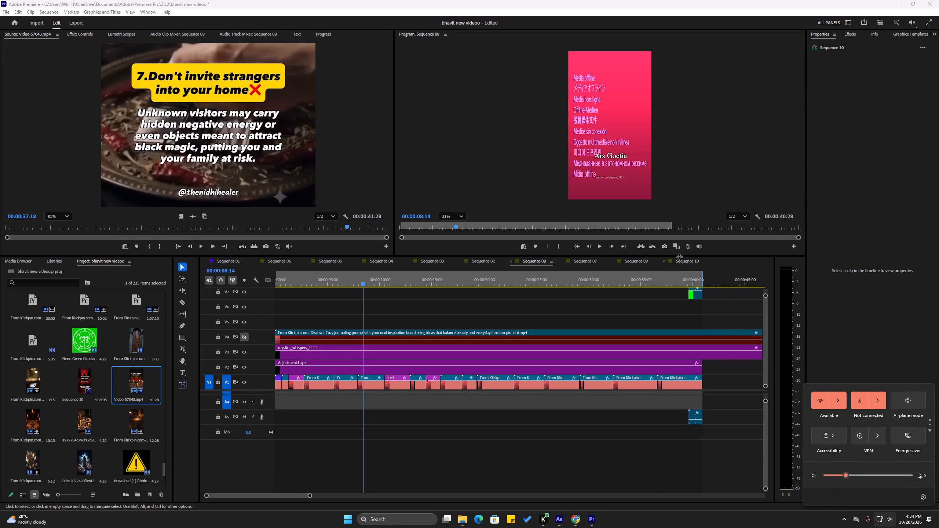
left_click(677, 263)
Play Sequence 10 full screen with sound from the start through tip 4, pausing to review headings, captions and transitions.
left_click_drag(352, 283, 252, 283)
left_click(928, 26)
key("space")
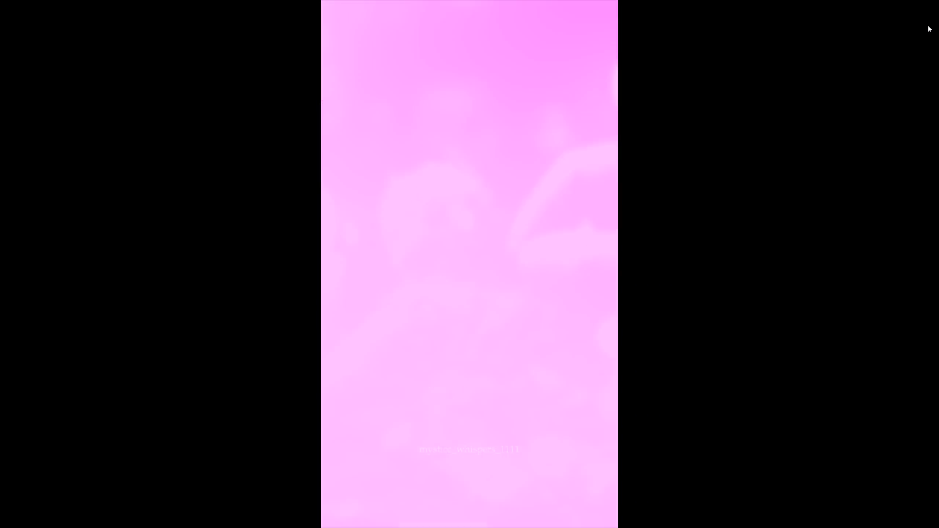
key("space")
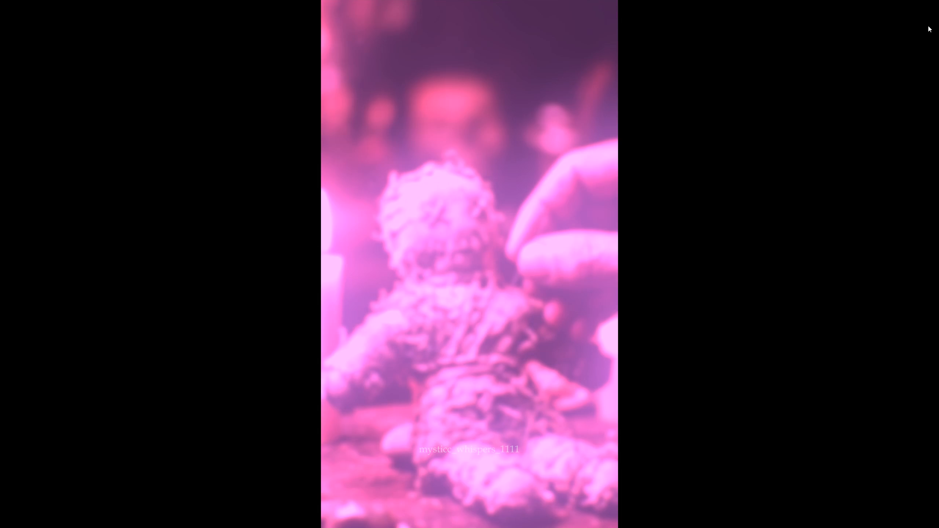
key("space")
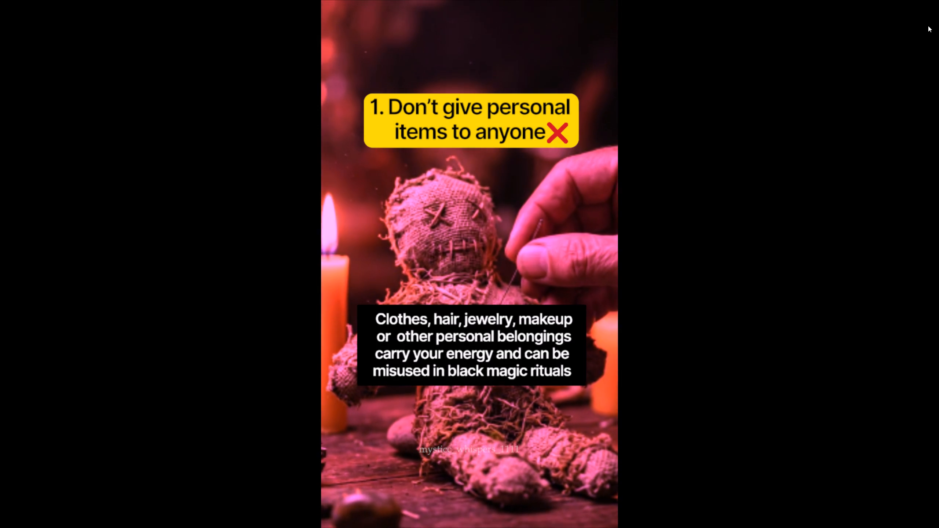
key("space")
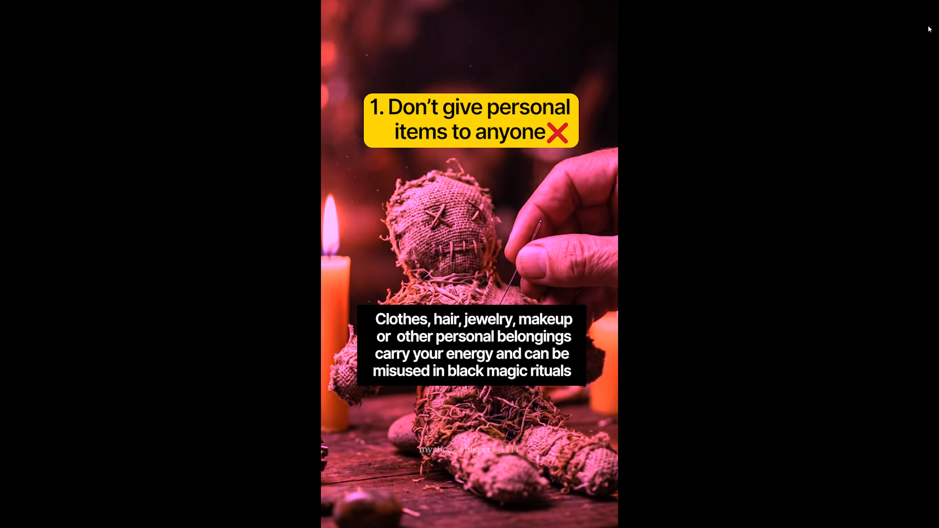
key("space")
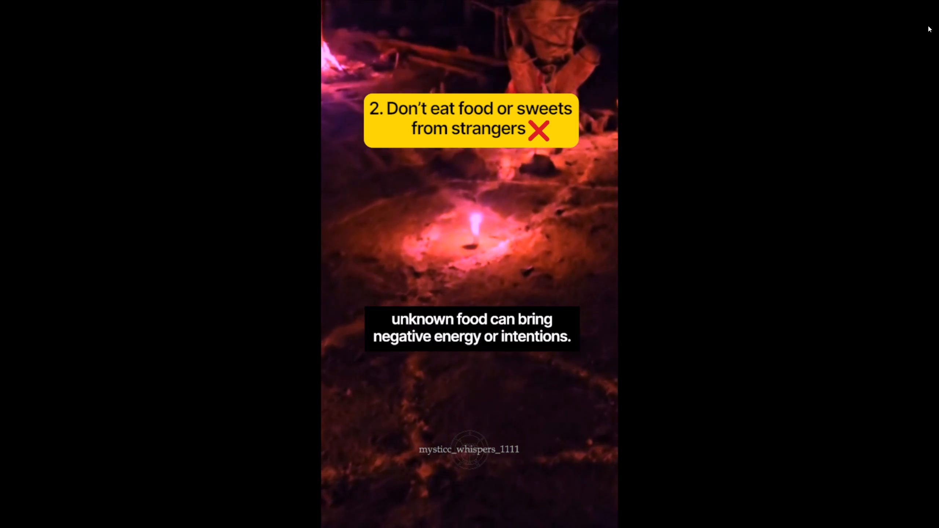
key("space")
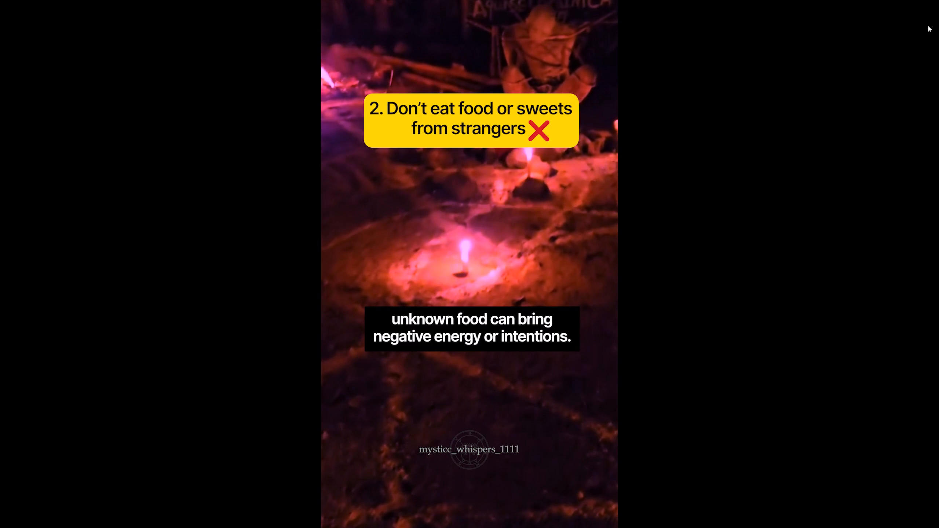
key("space")
key("space")
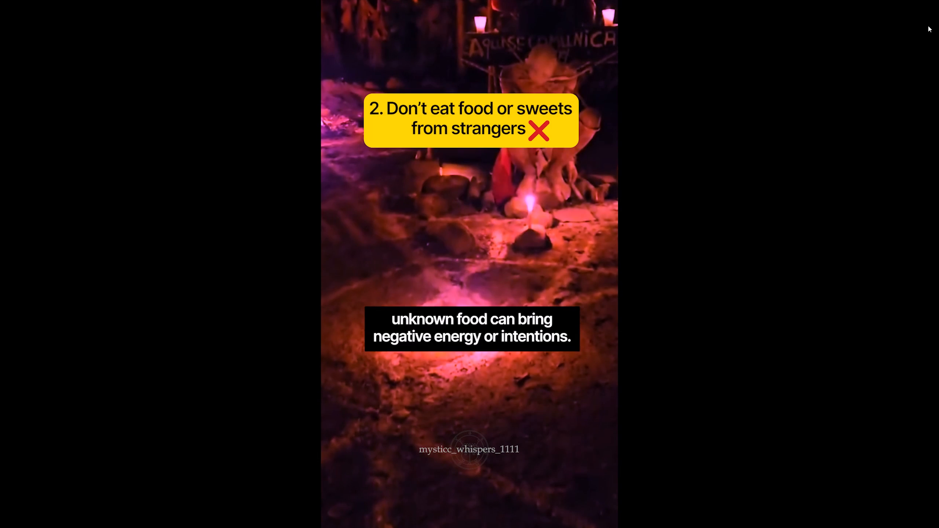
key("space")
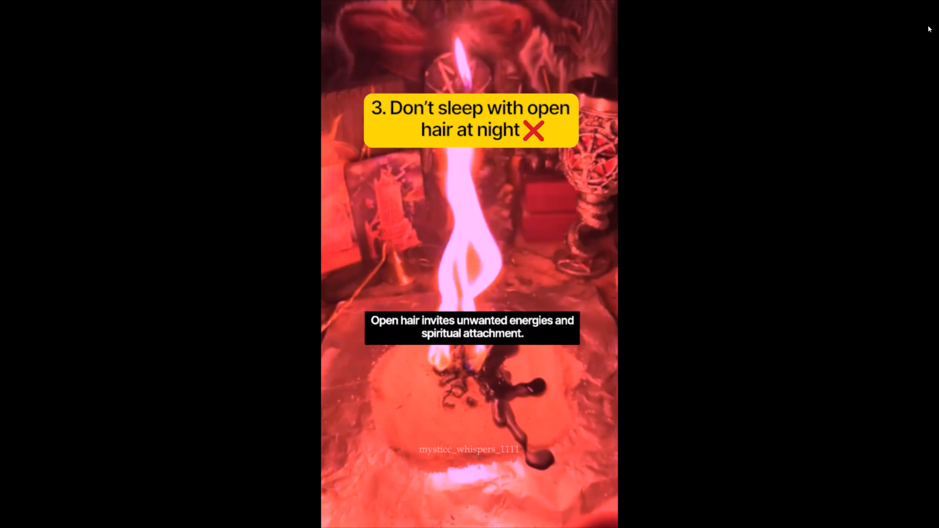
key("space")
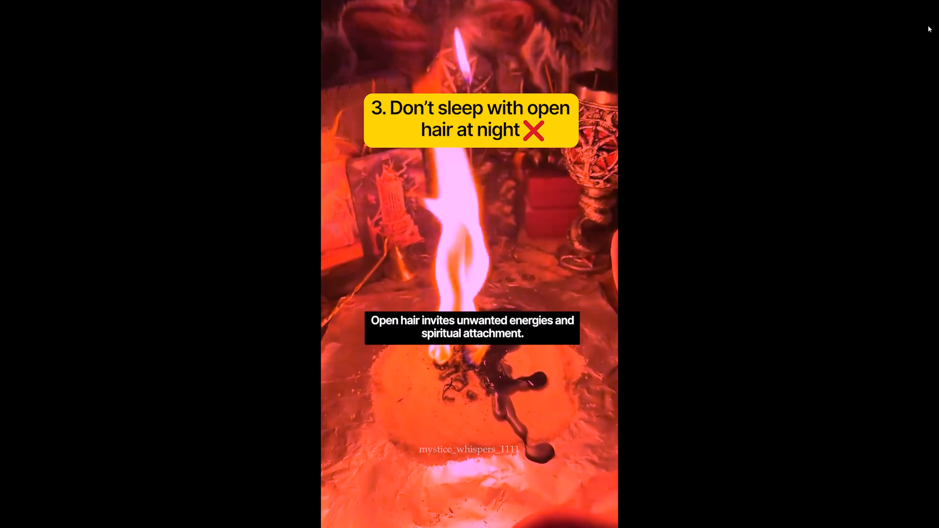
key("space")
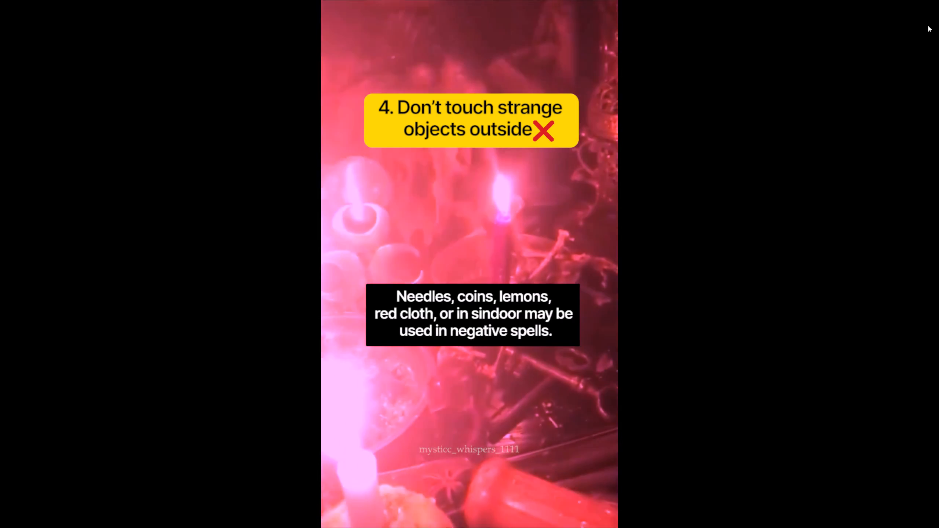
key("space")
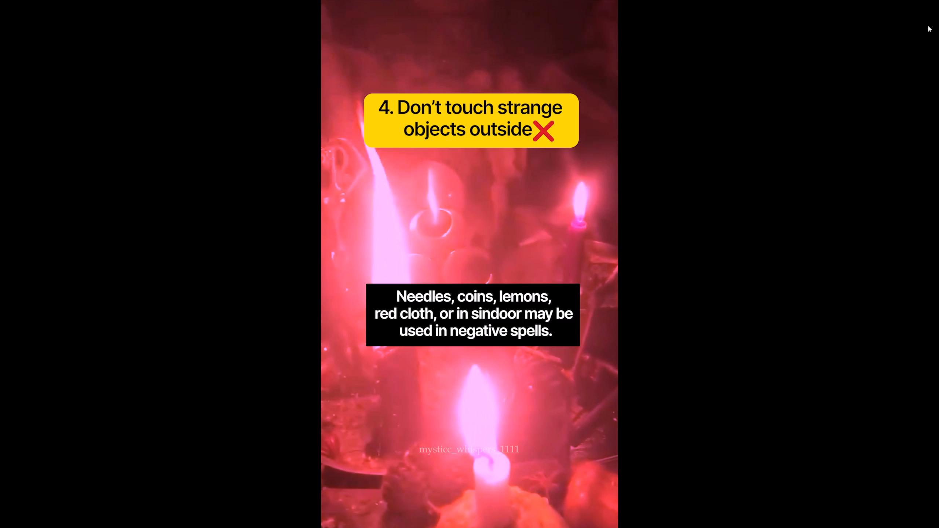
key("space")
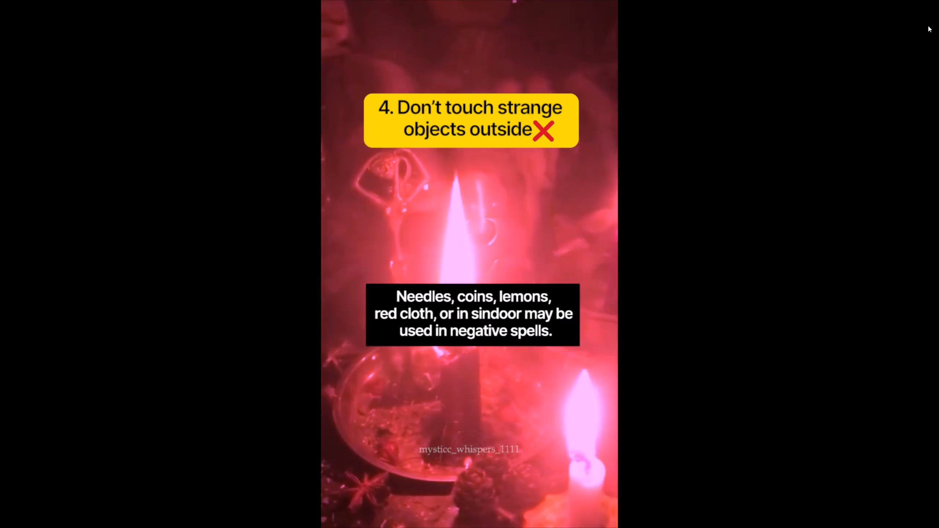
key("space")
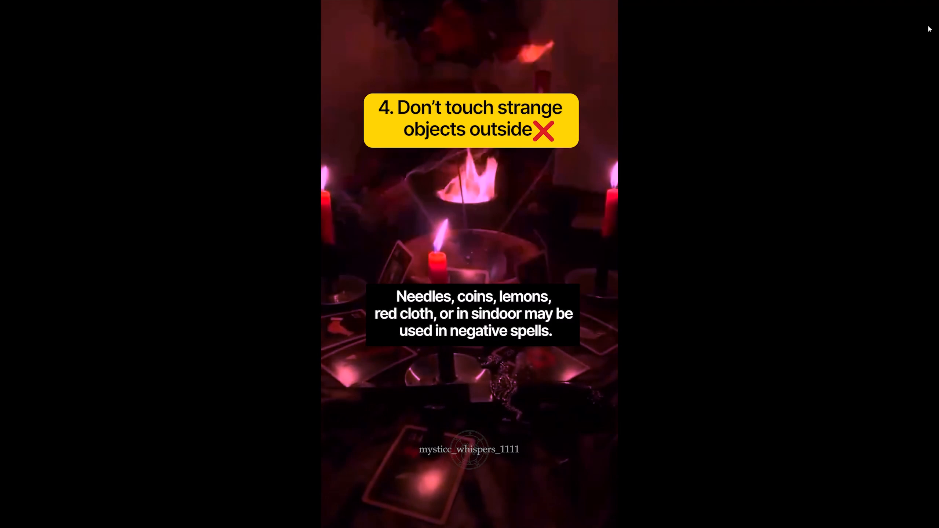
key("space")
key("space")
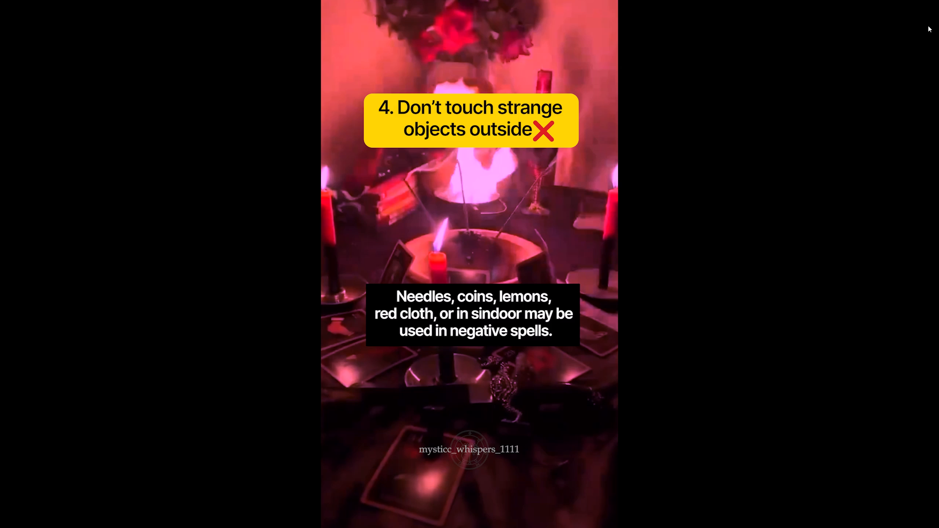
key("Escape")
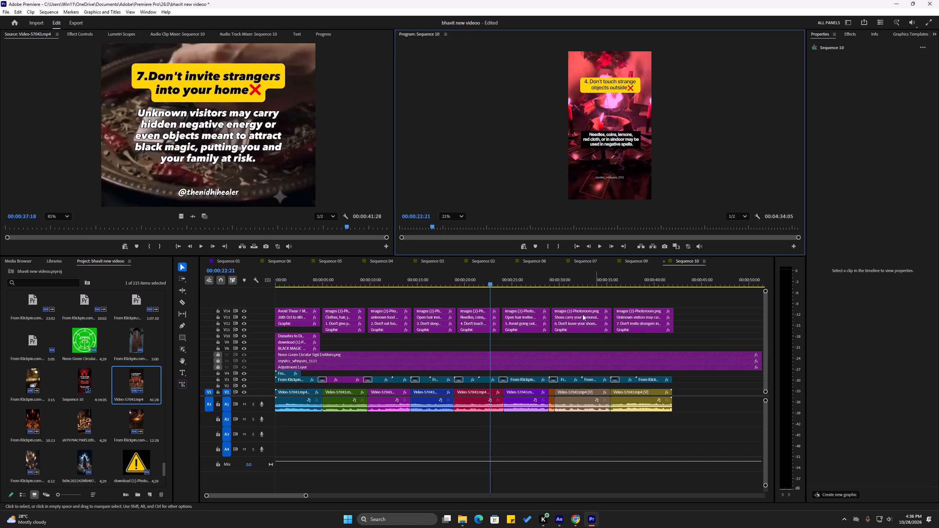
Save the project with audio track A1 unmuted.
left_click(502, 299)
key("ctrl+s")
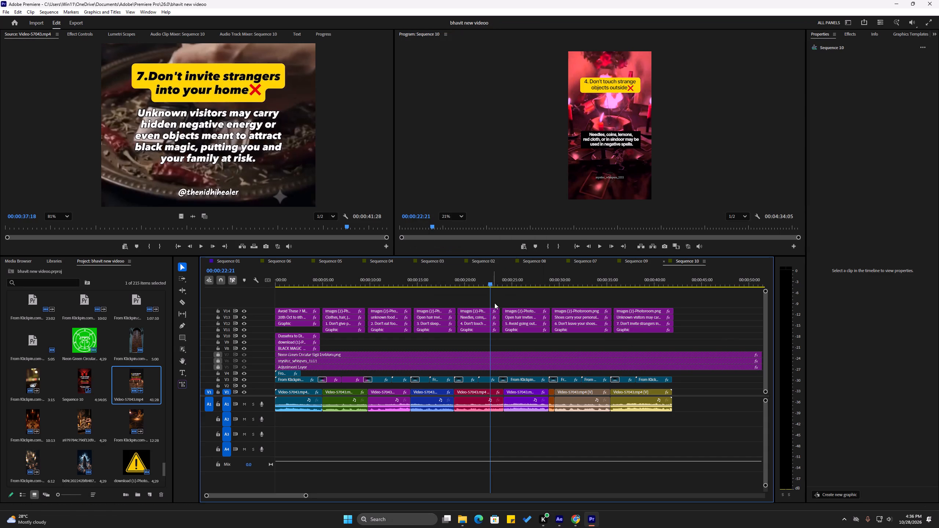
left_click(494, 303)
key("ctrl+s")
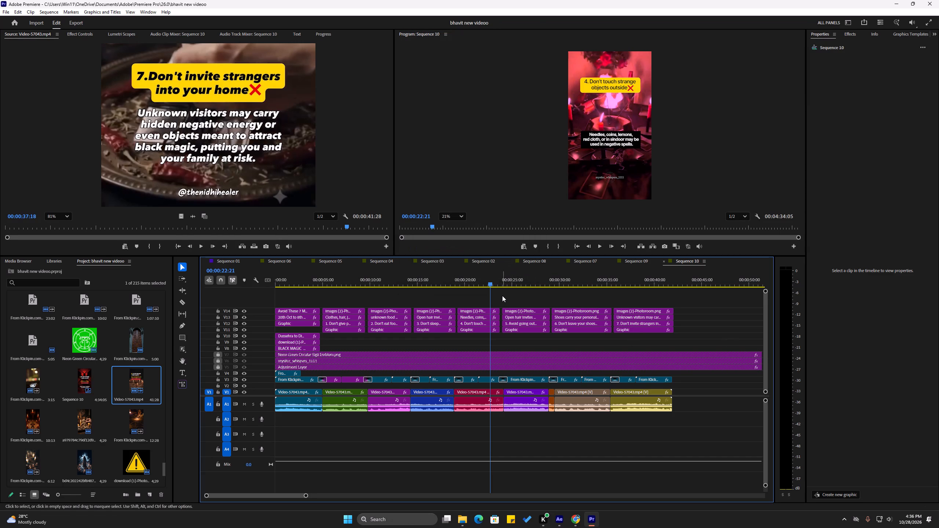
key("ctrl+s")
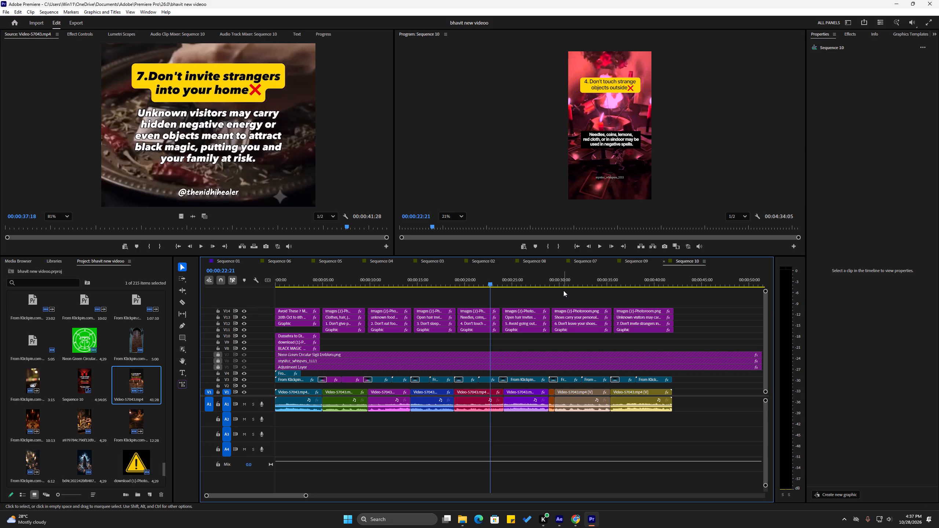
Examine the tip 4 caption in an enlarged program preview and play on into tip 5.
scroll(618, 119, "up", 5)
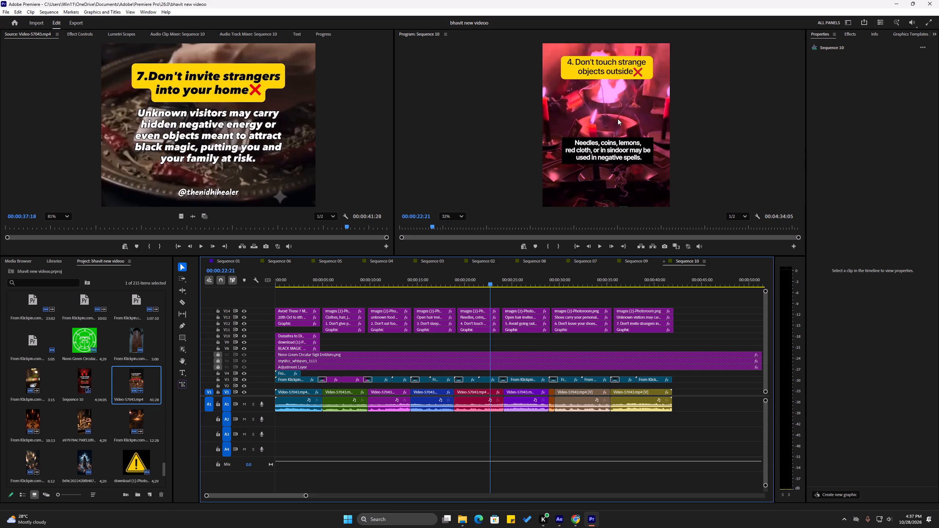
scroll(620, 166, "up", 5)
scroll(651, 138, "down", 4)
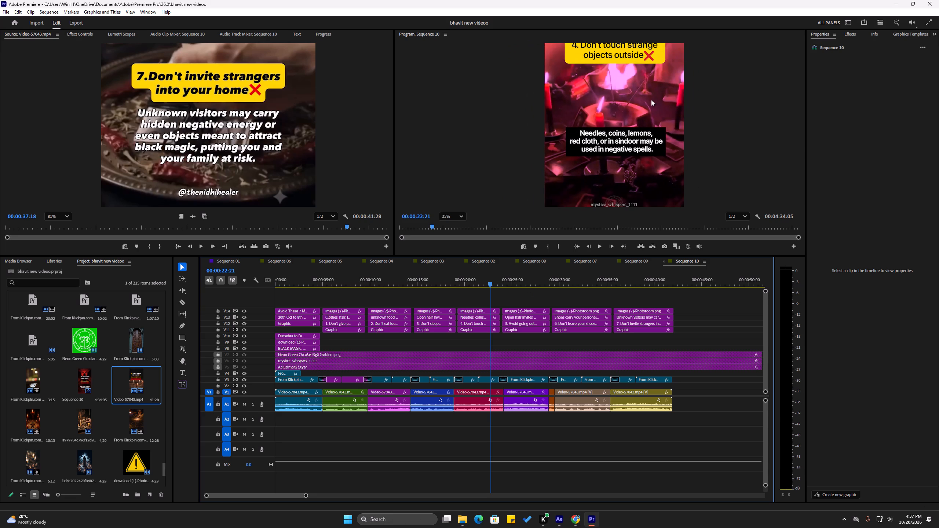
scroll(651, 94, "down", 1)
middle_click_drag(642, 115, 641, 121)
scroll(641, 121, "up", 4)
key("space")
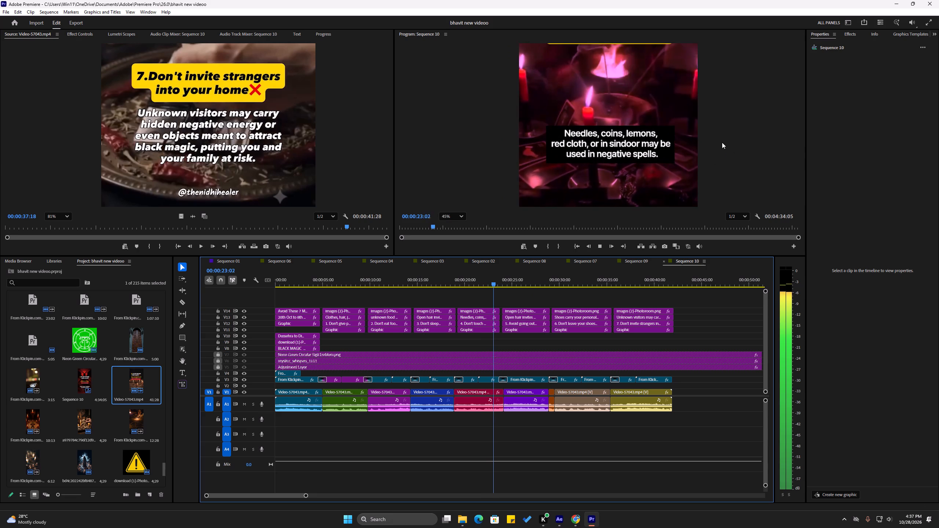
key("space")
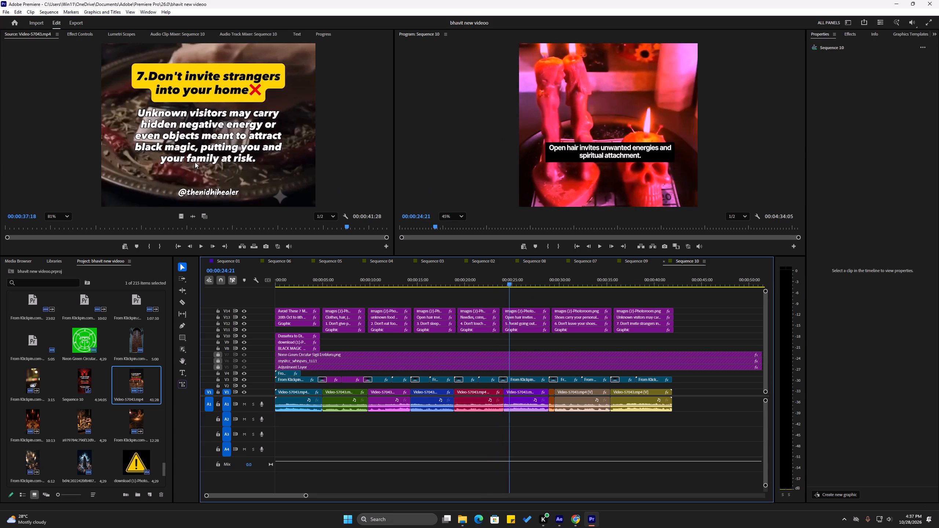
Find tip 4 in the source video and play it with sound into tip 5, examining the headings and captions.
left_click_drag(76, 228, 126, 228)
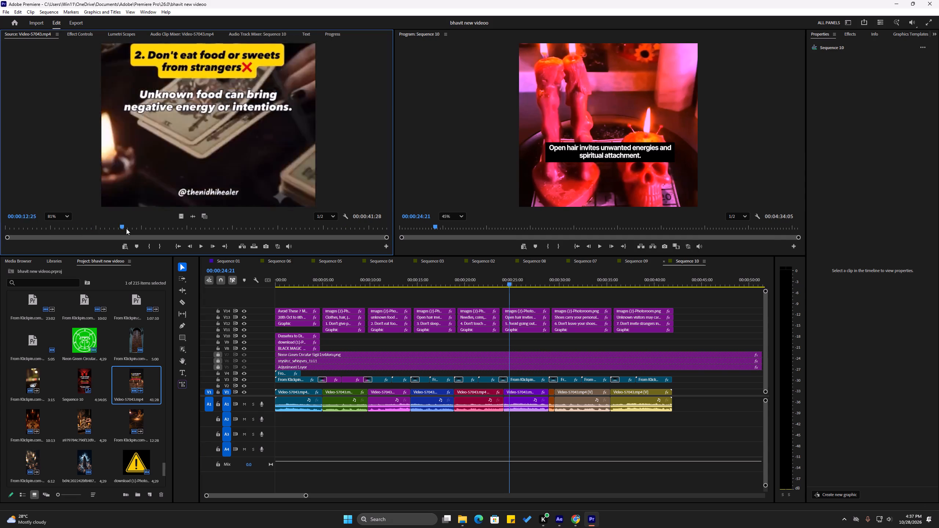
left_click_drag(126, 228, 187, 230)
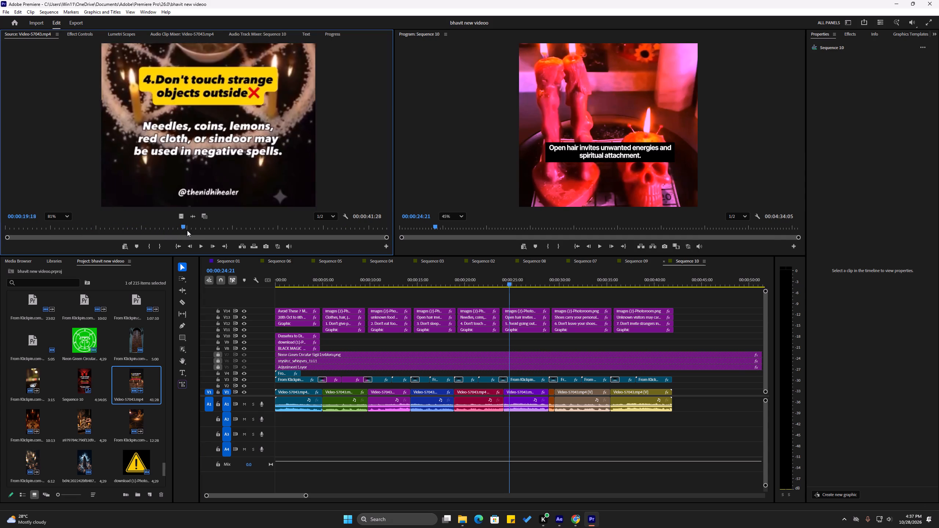
left_click_drag(187, 230, 197, 230)
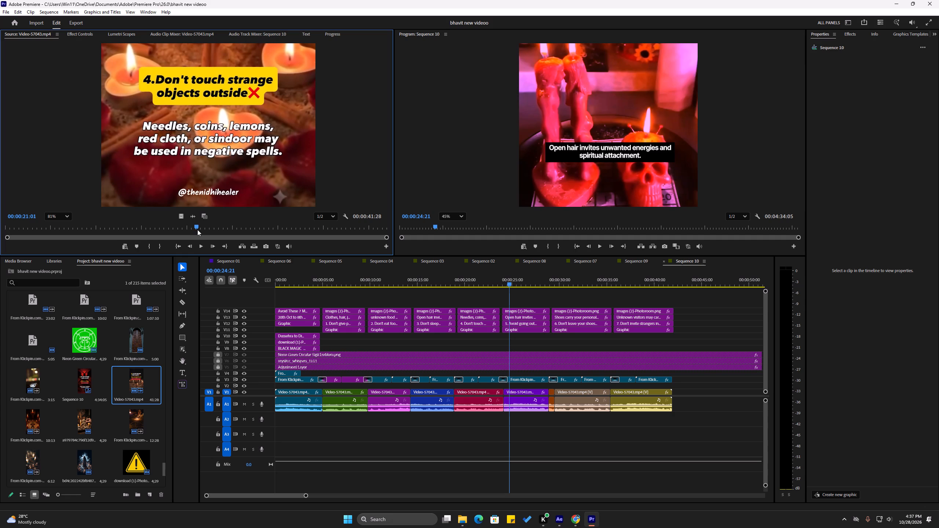
left_click(182, 99)
key("space")
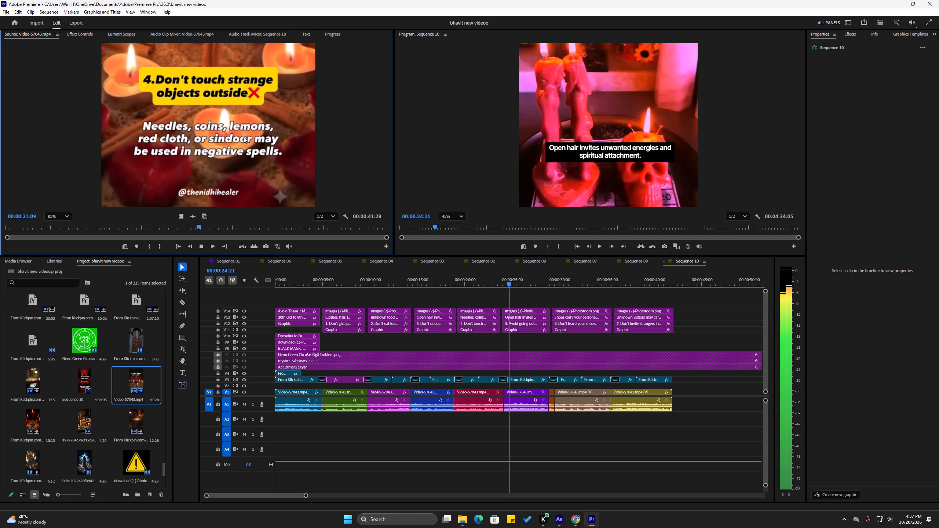
key("space")
key("space")
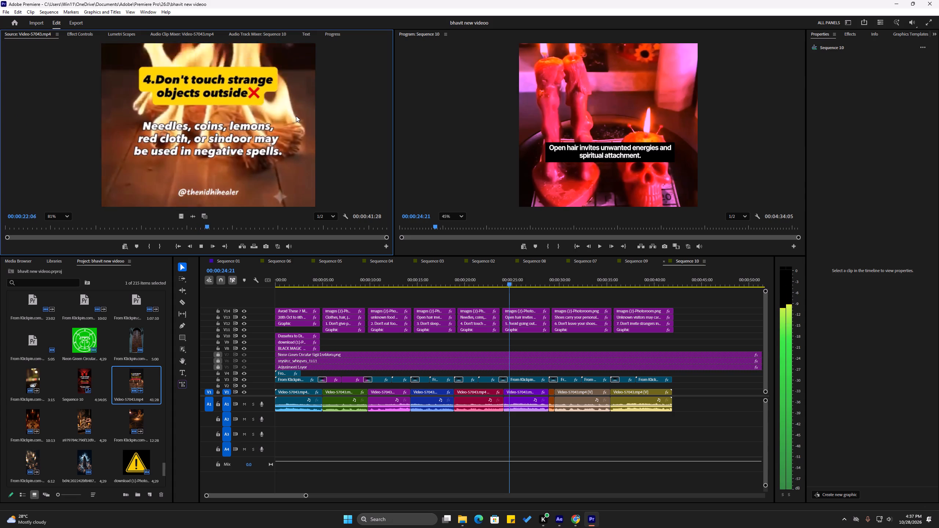
scroll(238, 151, "up", 2)
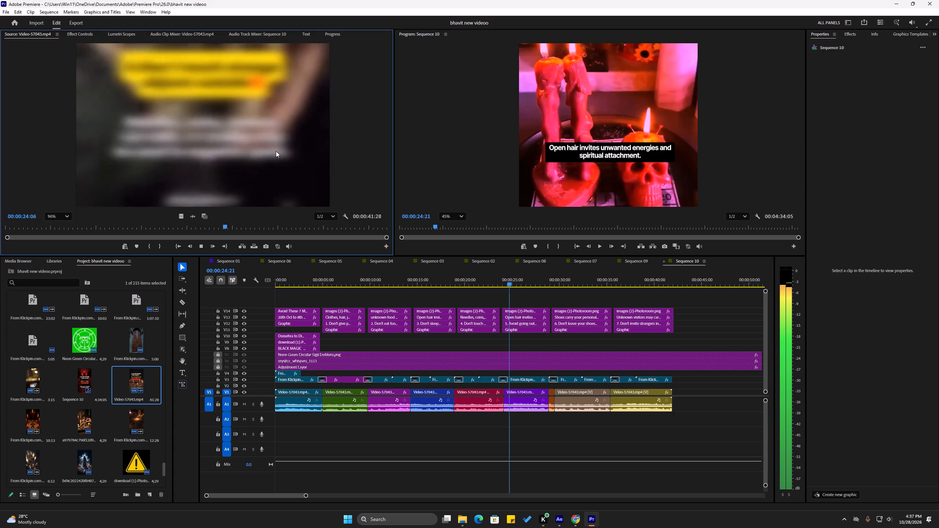
key("space")
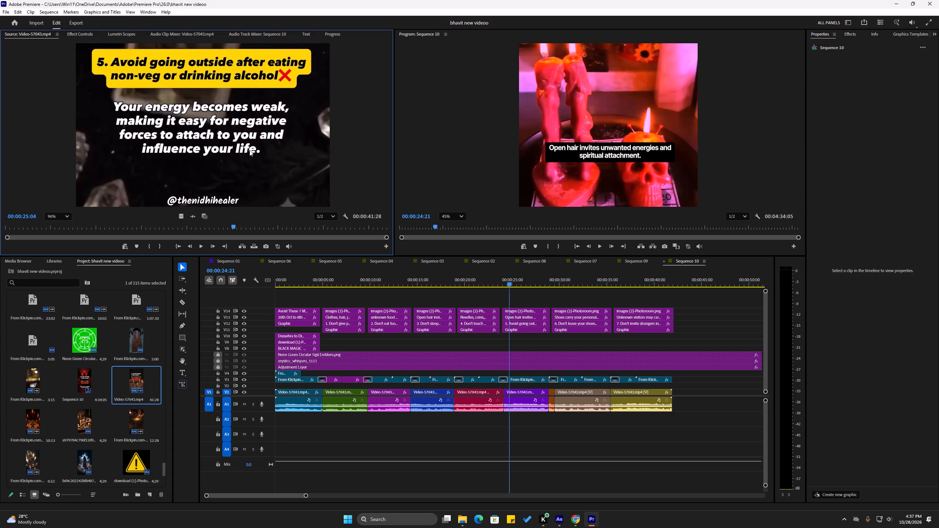
scroll(634, 132, "down", 5)
scroll(622, 147, "up", 3)
Play Sequence 10 from tip 4 into tip 5, examining its headings and captions against the source video.
left_click_drag(485, 280, 465, 280)
key("space")
middle_click_drag(625, 152, 624, 180)
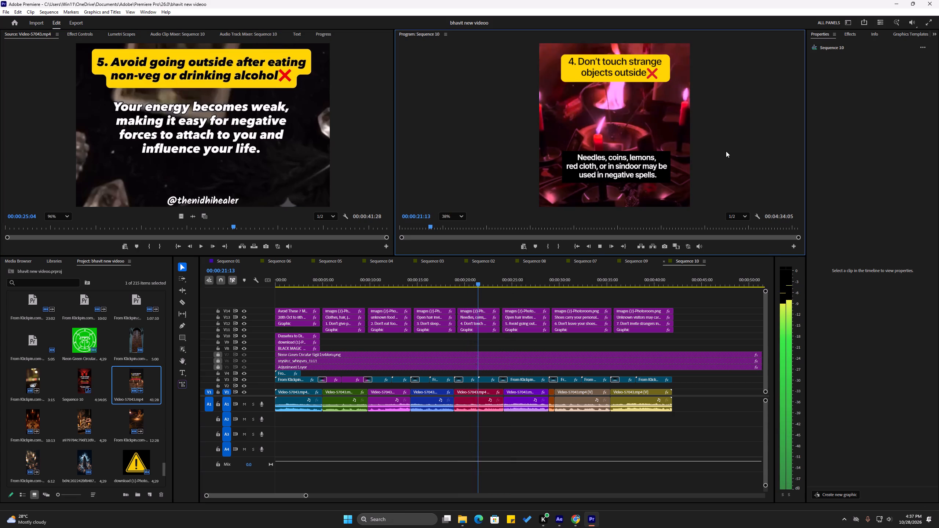
key("space")
key("space")
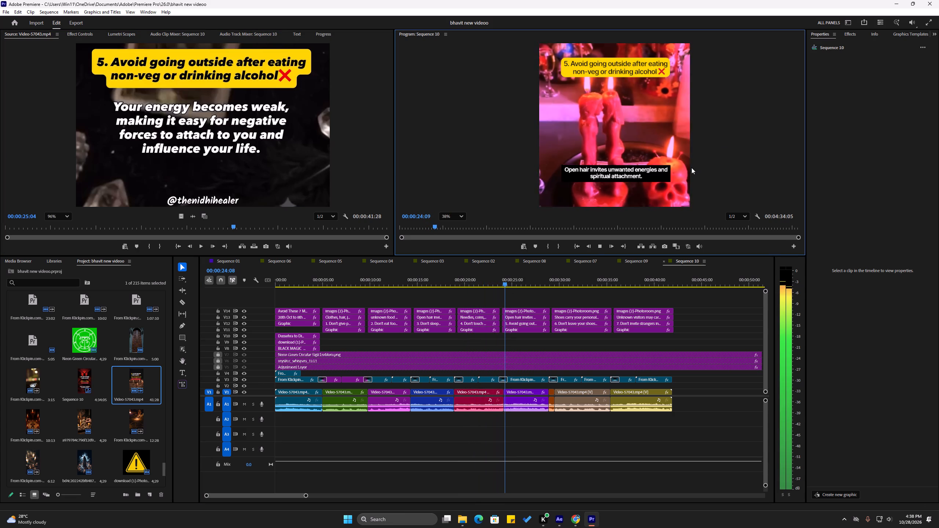
key("space")
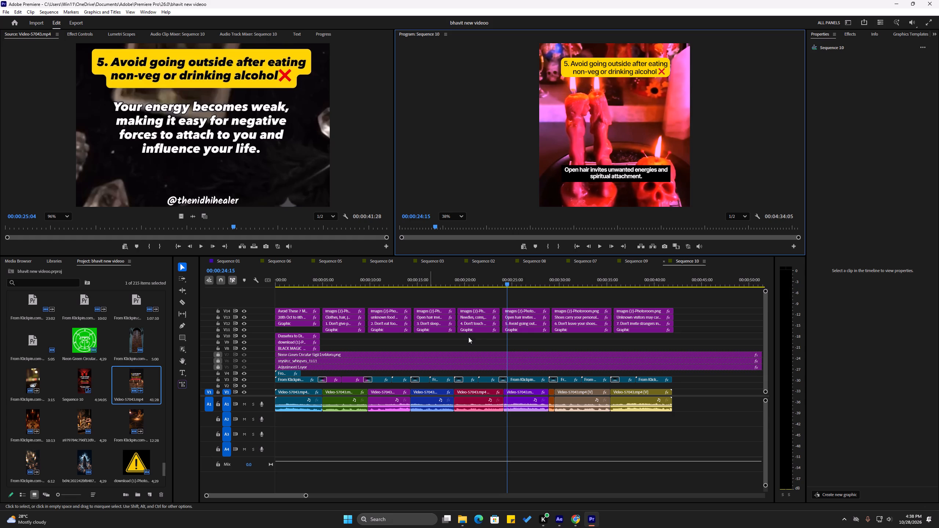
Compare the opening title text and sound at the start of Sequence 10 with the start of the source video.
left_click_drag(440, 275, 246, 294)
left_click_drag(37, 227, 29, 228)
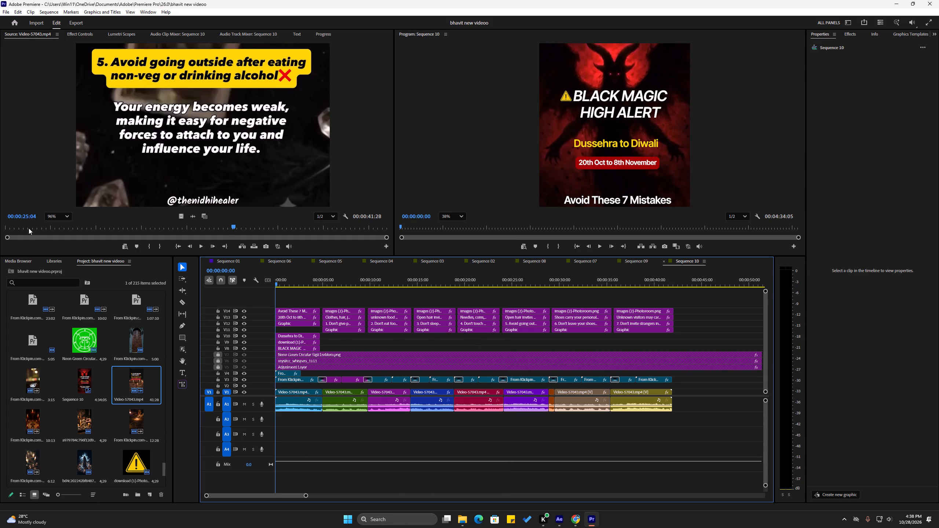
left_click_drag(29, 228, 0, 237)
scroll(209, 114, "down", 8)
middle_click_drag(224, 111, 221, 142)
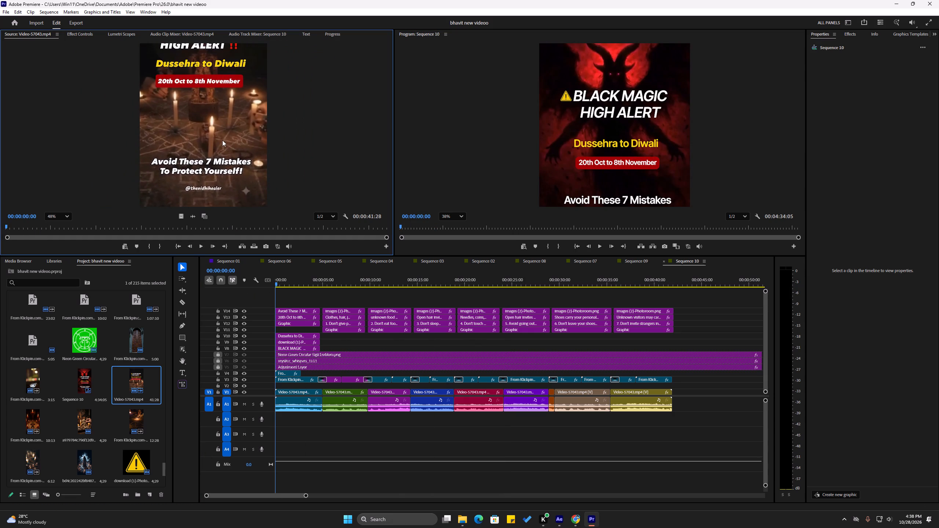
key("space")
middle_click_drag(646, 113, 649, 71)
key("space")
left_click(218, 167)
key("space")
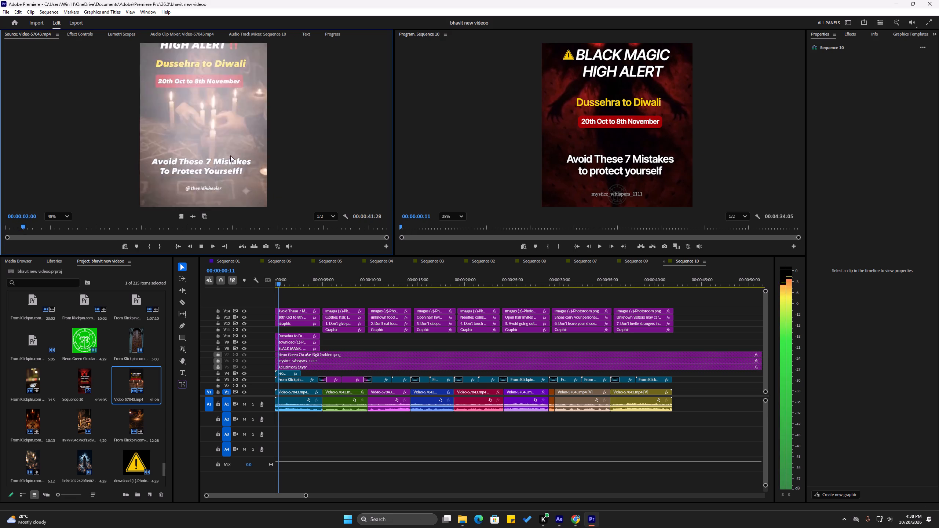
key("space")
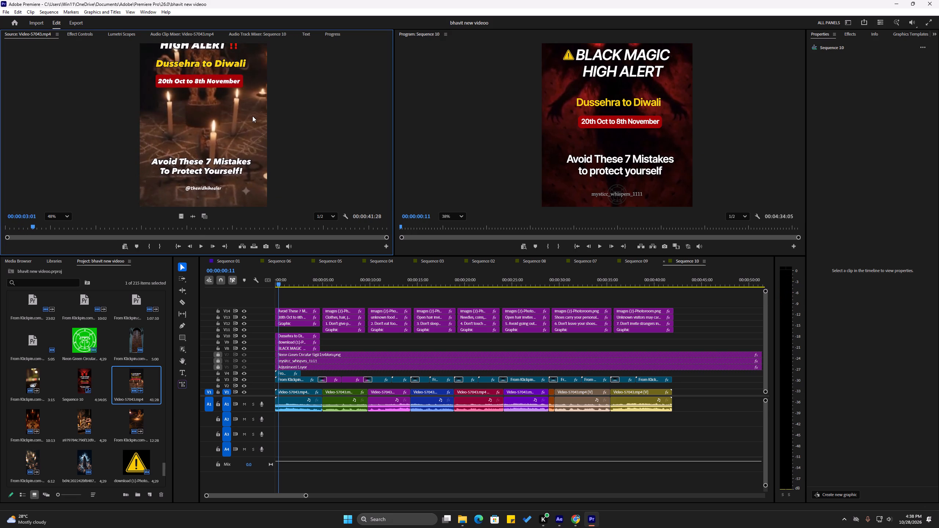
scroll(219, 80, "down", 1)
middle_click_drag(222, 96, 221, 144)
middle_click_drag(216, 92, 222, 125)
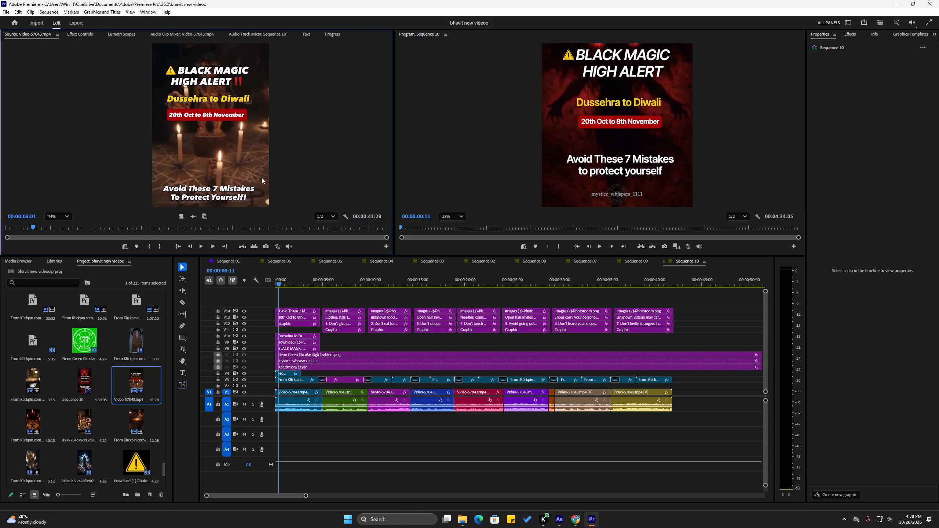
middle_click_drag(259, 172, 271, 125)
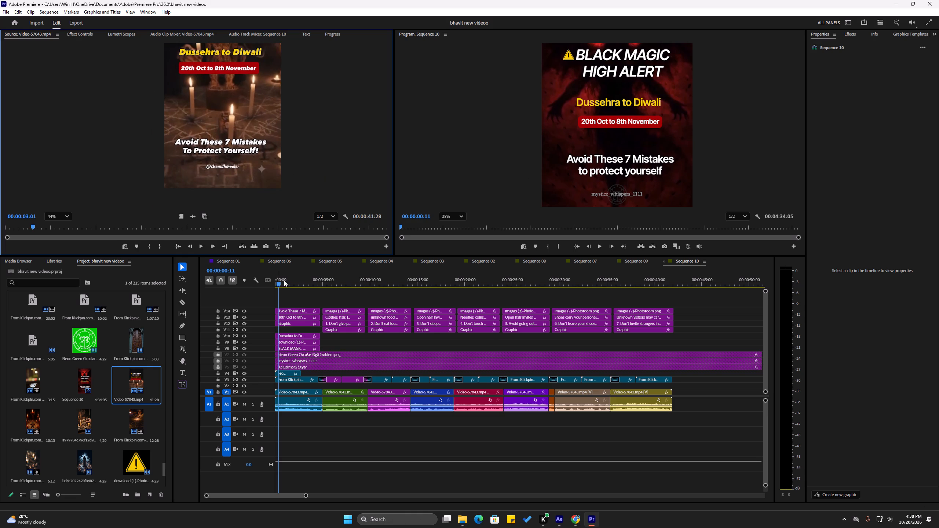
Compare the tip 1 heading and caption in Sequence 10 with the same tip in the source video.
left_click(293, 286)
left_click_drag(297, 285, 337, 287)
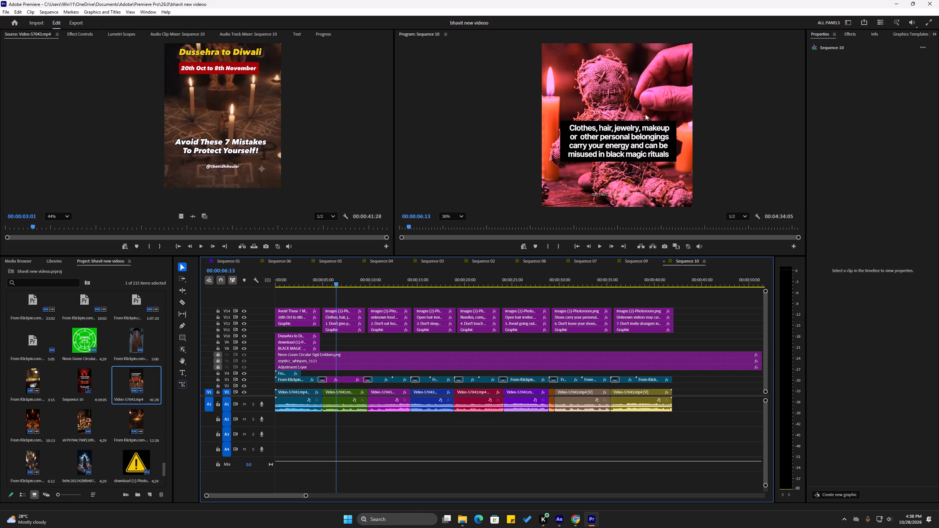
middle_click_drag(651, 130, 642, 185)
middle_click_drag(646, 128, 649, 114)
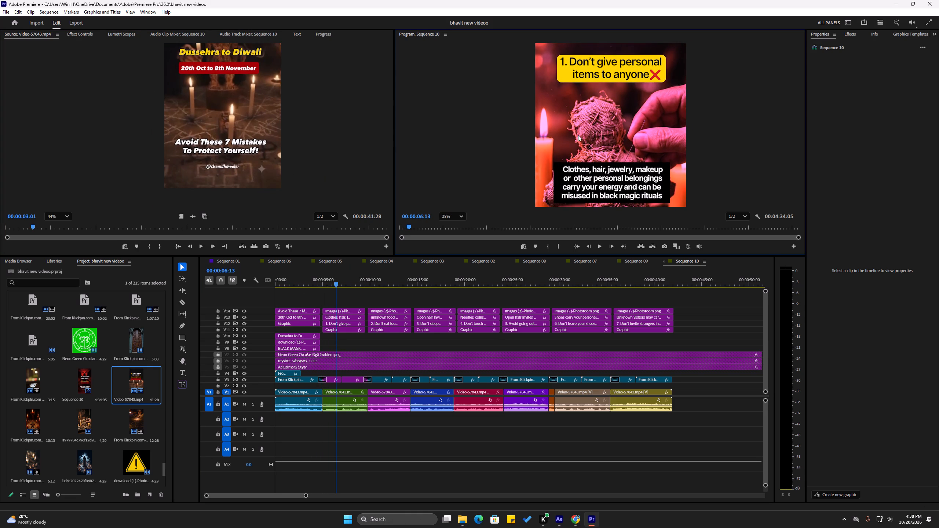
left_click_drag(45, 226, 67, 230)
scroll(220, 120, "up", 3)
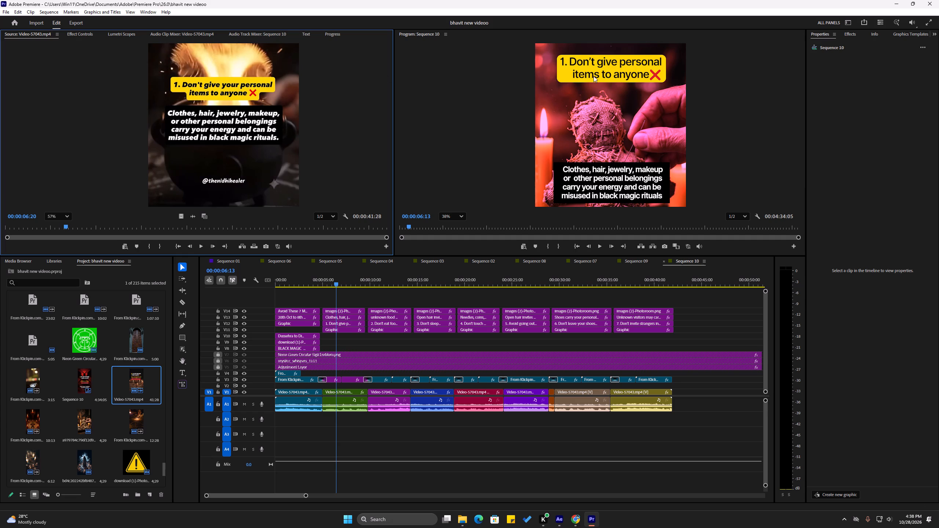
middle_click_drag(671, 101, 672, 84)
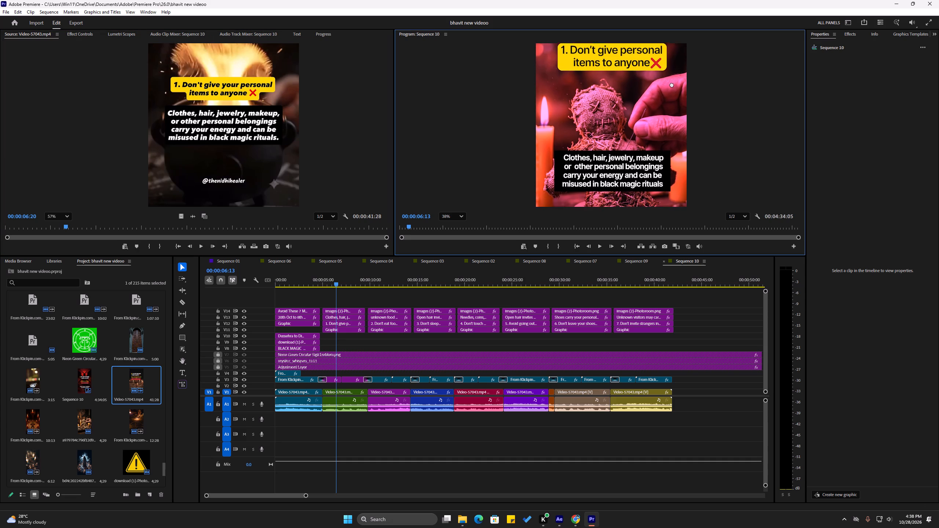
middle_click_drag(672, 84, 672, 80)
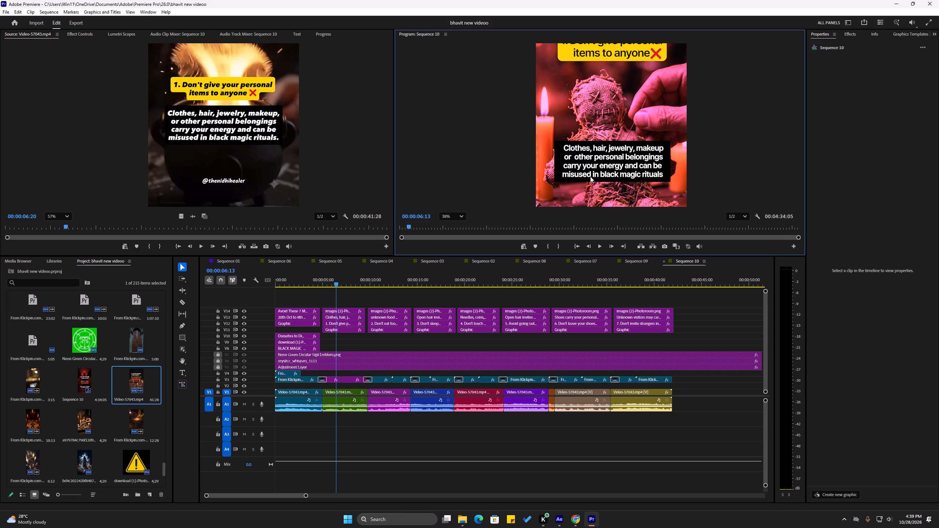
Compare the tip 2 and tip 3 headings and captions in Sequence 10 with those in the source video.
left_click_drag(370, 282, 374, 282)
left_click_drag(374, 282, 387, 282)
scroll(609, 110, "down", 2)
middle_click_drag(647, 107, 647, 117)
left_click_drag(81, 227, 100, 230)
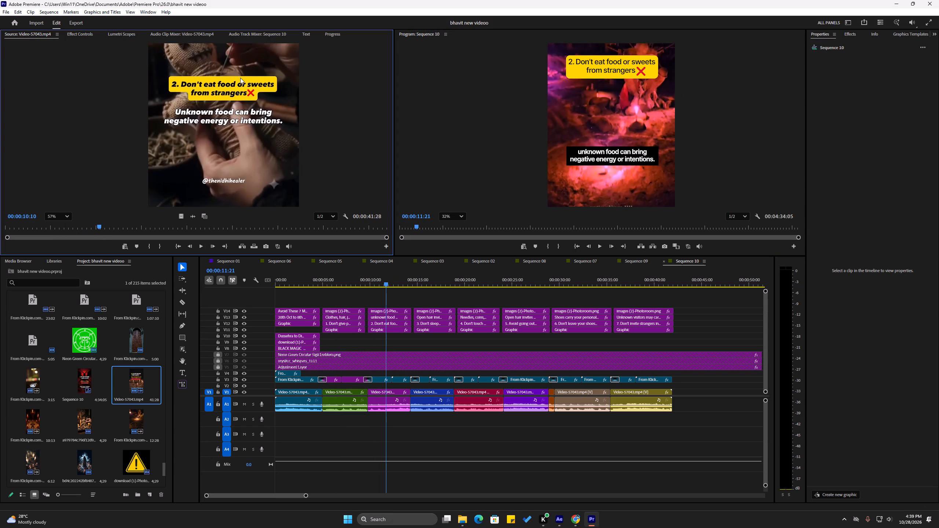
scroll(241, 77, "up", 1)
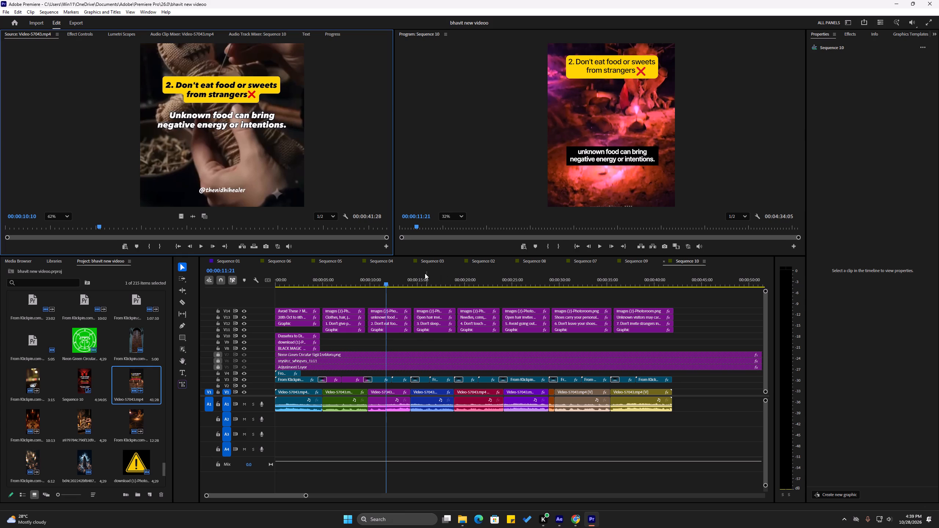
left_click_drag(420, 278, 427, 278)
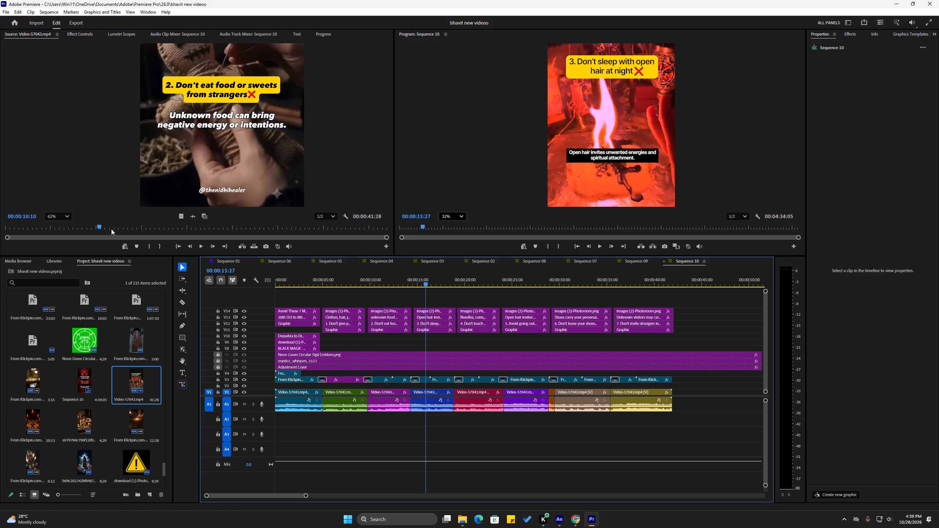
left_click_drag(114, 228, 142, 232)
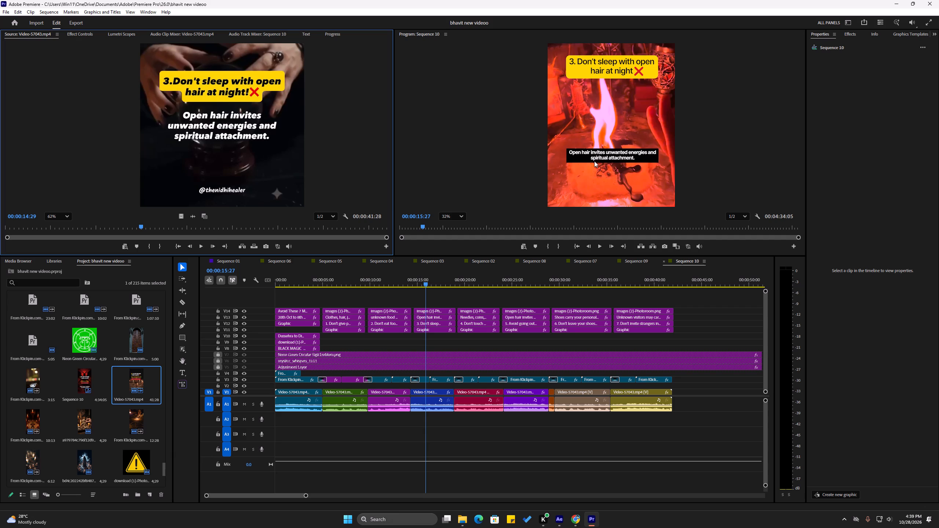
scroll(602, 165, "up", 3)
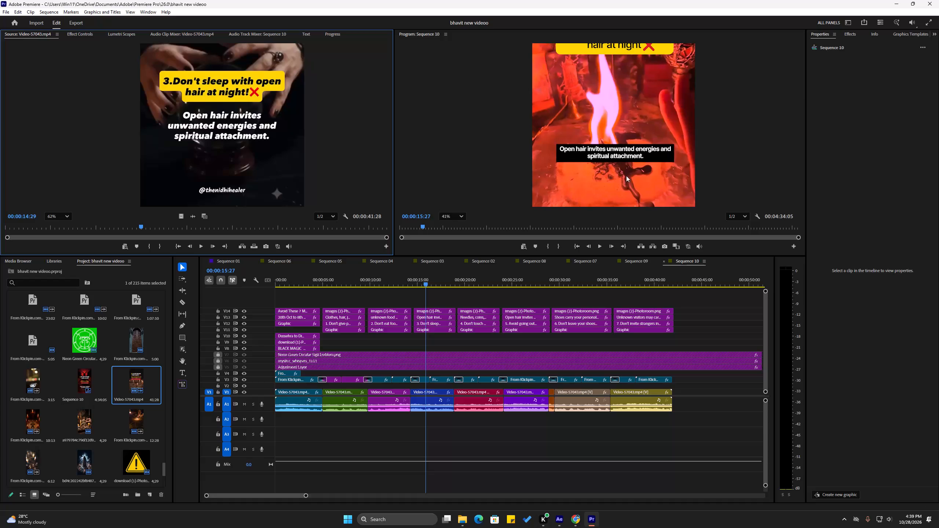
scroll(633, 172, "up", 1)
scroll(625, 171, "down", 2)
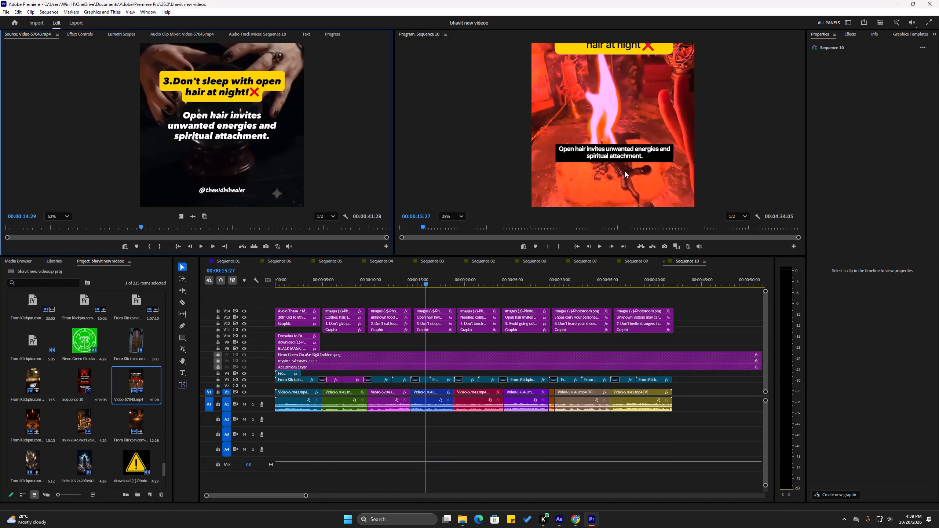
Compare the tip 4 heading and caption in Sequence 10 with the same tip in the source video.
left_click_drag(465, 282, 480, 285)
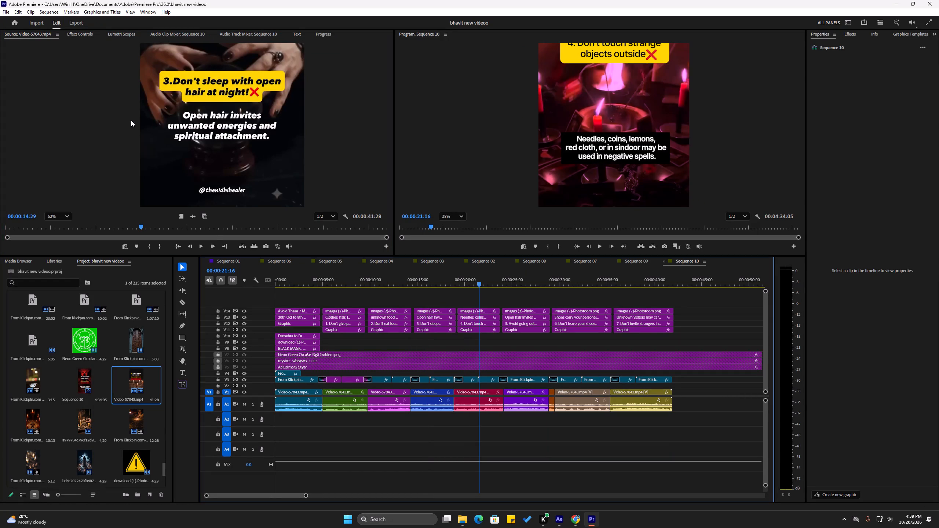
scroll(217, 137, "down", 2)
left_click_drag(158, 225, 190, 227)
scroll(235, 168, "up", 4)
scroll(581, 100, "down", 1)
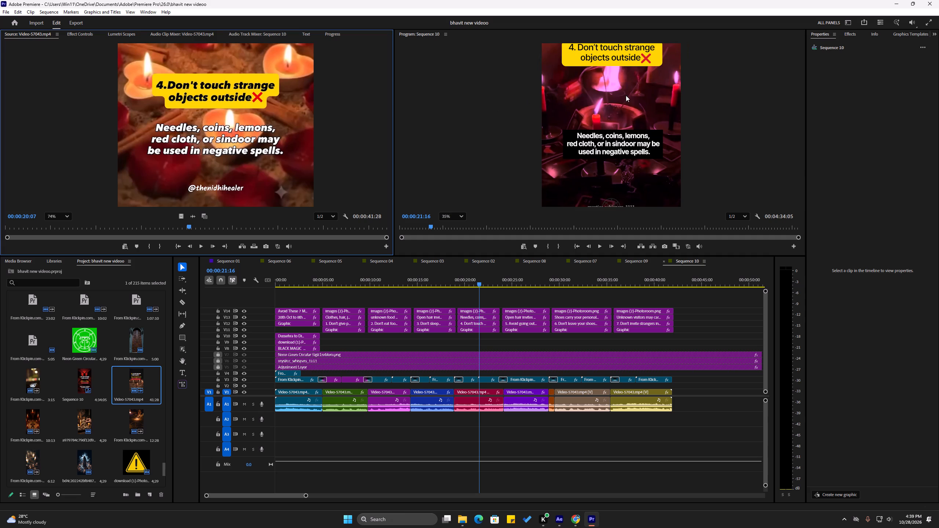
middle_click_drag(628, 107, 626, 119)
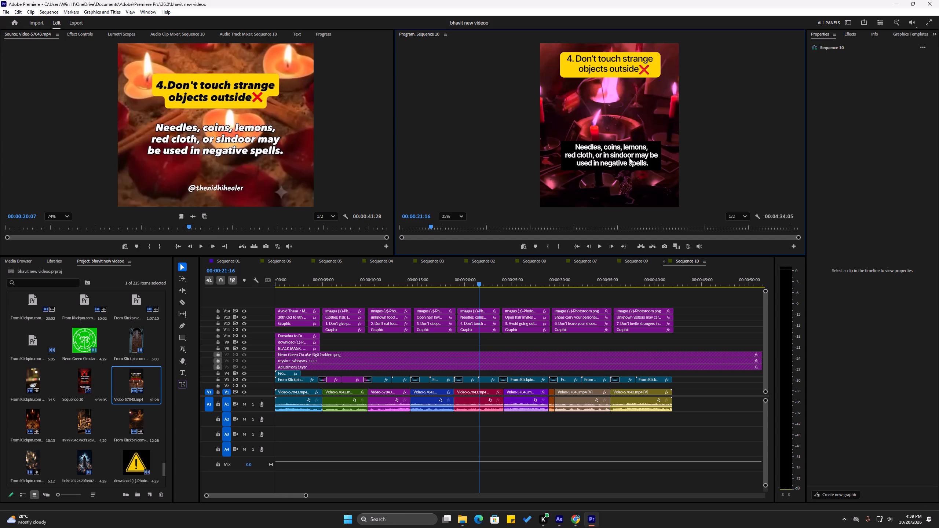
scroll(630, 158, "up", 2)
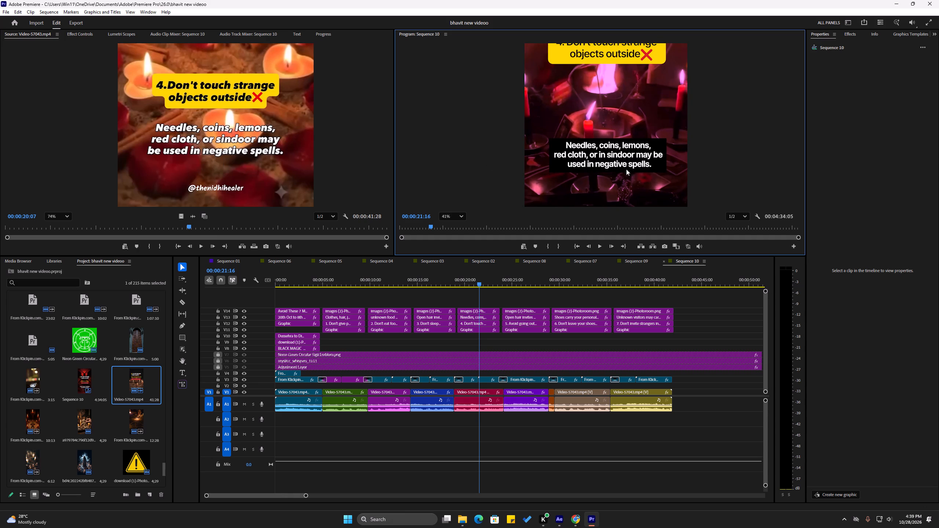
Remove the extra word "in" from the tip 4 caption so its second line reads "red cloth, or sindoor may be".
left_click(480, 316)
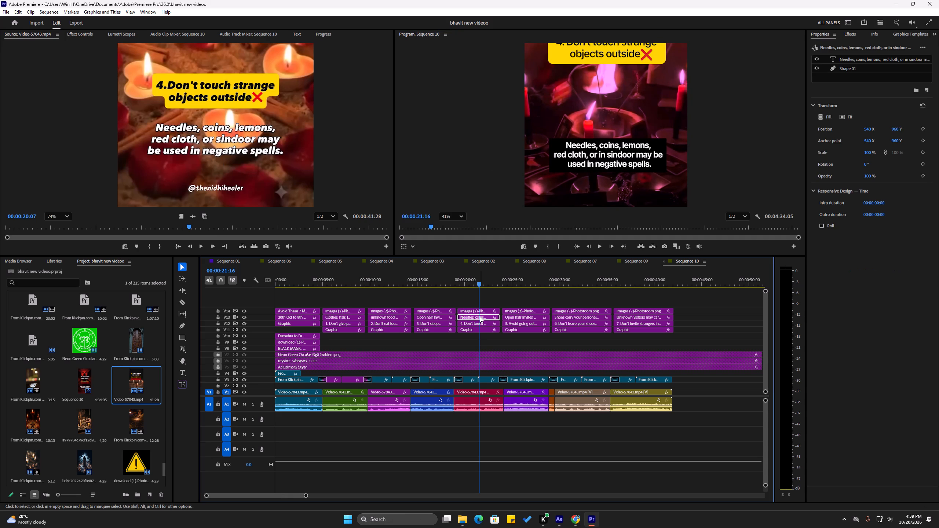
left_click(856, 61)
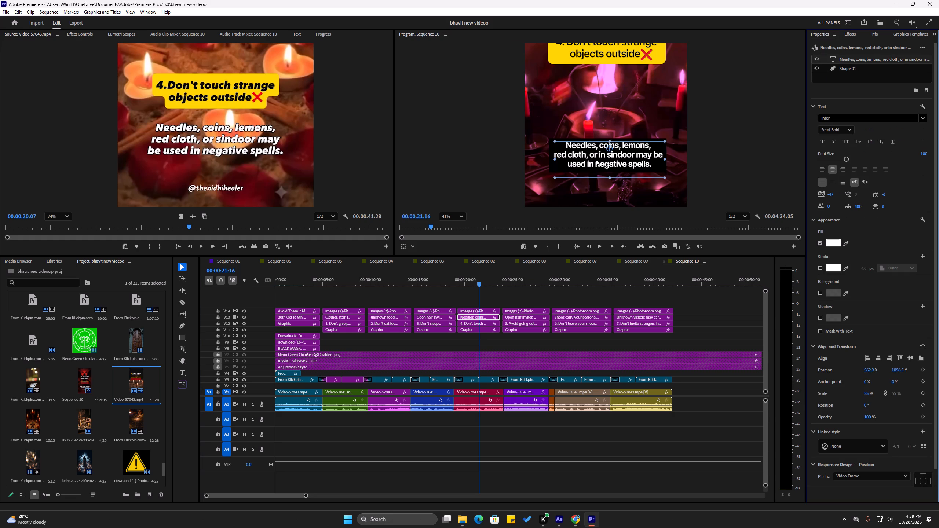
scroll(596, 159, "up", 4)
left_click(639, 161)
double_click(608, 162)
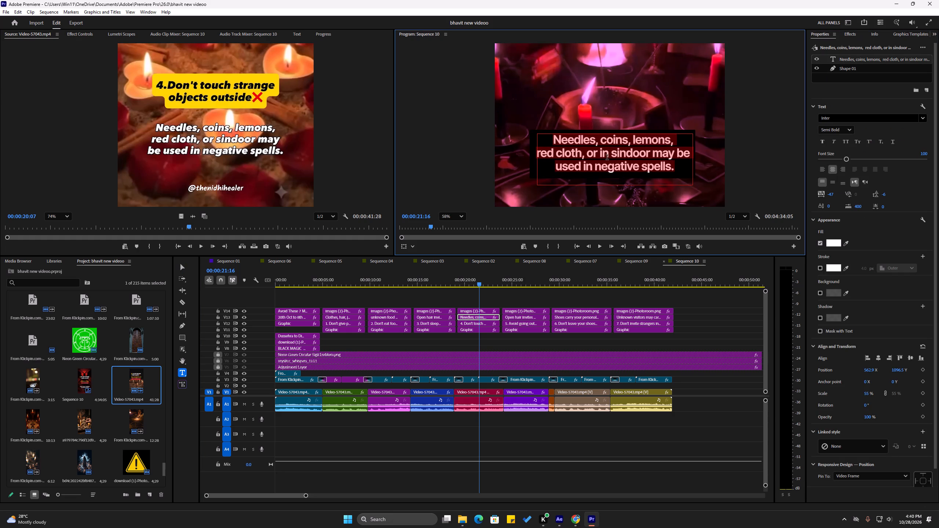
left_click(610, 150)
key("BackSpace")
key("BackSpace")
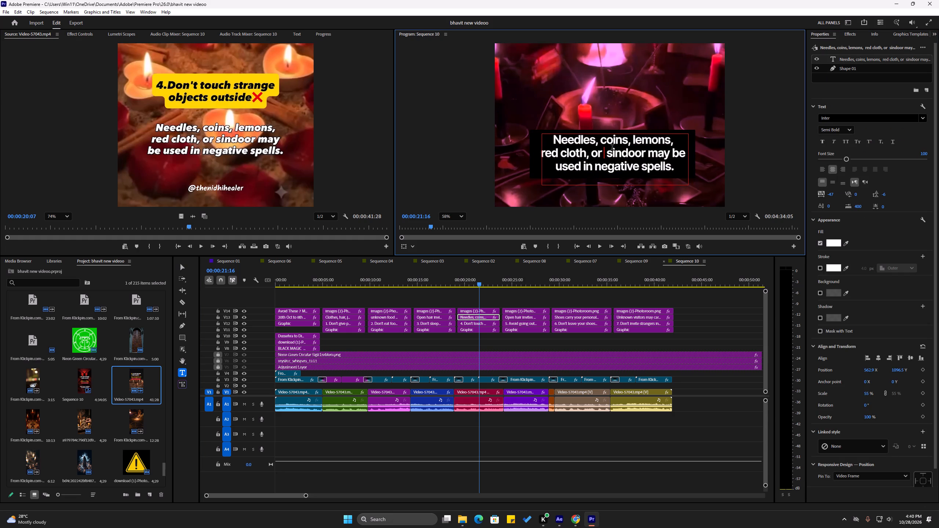
left_click(610, 154)
key("BackSpace")
key("BackSpace")
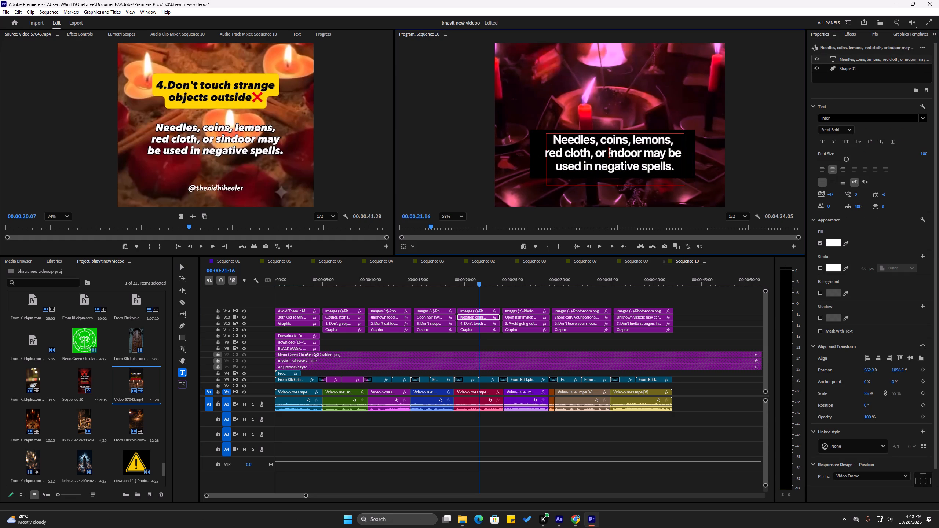
key("s")
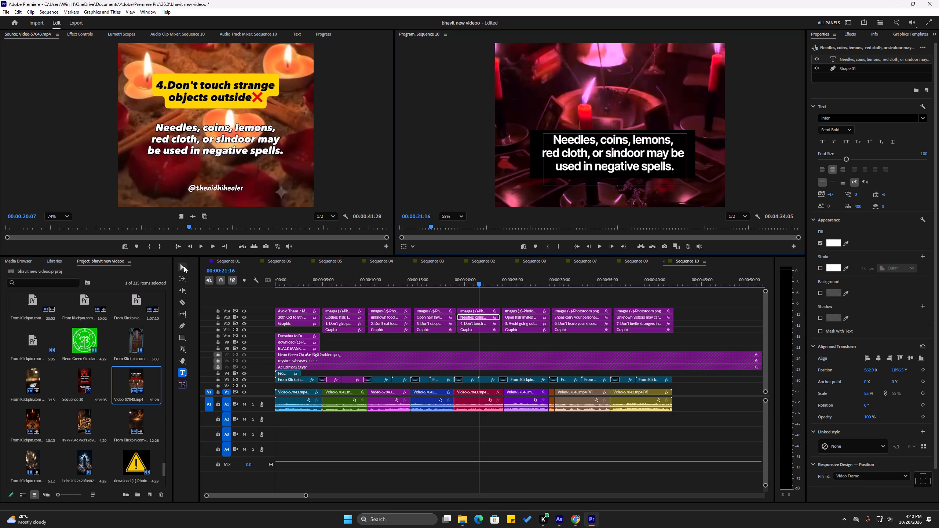
left_click(184, 266)
Play back the corrected tip 4 caption in Sequence 10 through to the start of tip 5.
left_click(701, 285)
left_click_drag(647, 283, 615, 283)
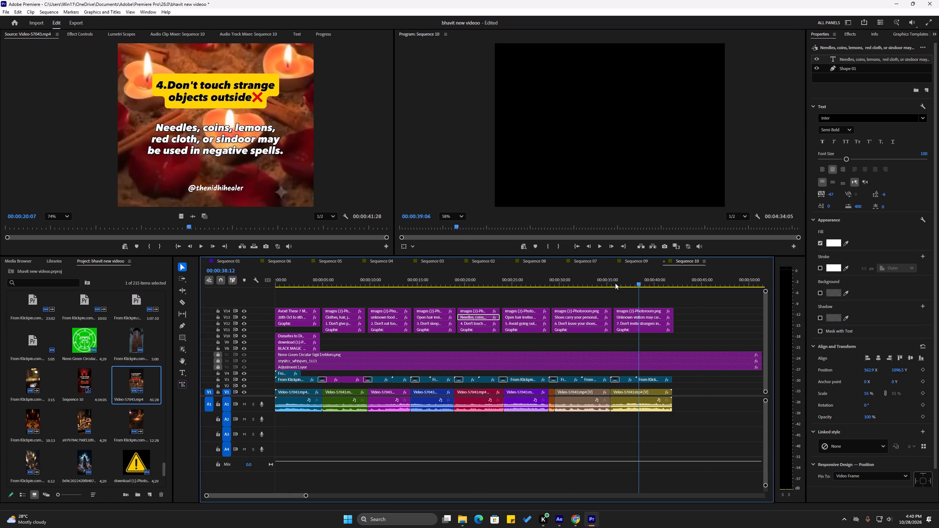
left_click_drag(615, 283, 465, 293)
left_click(750, 121)
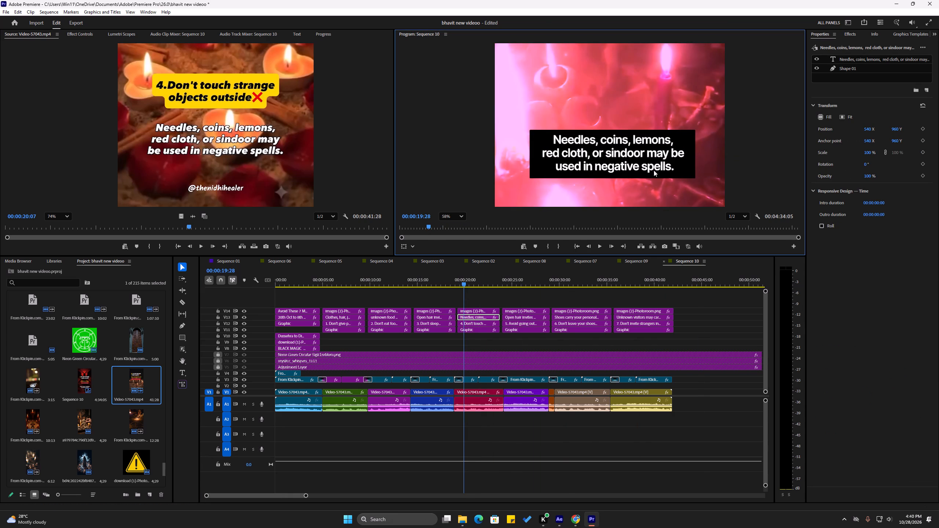
key("space")
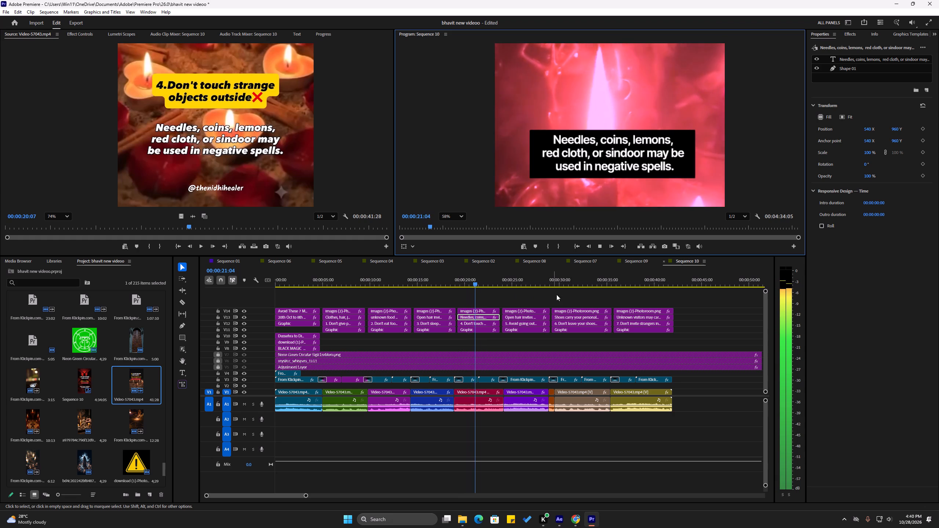
left_click(533, 298)
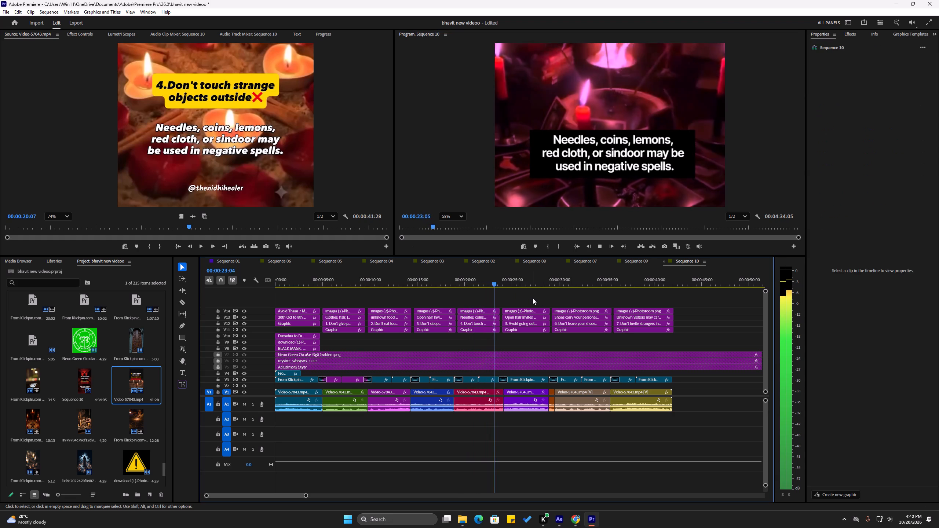
key("space")
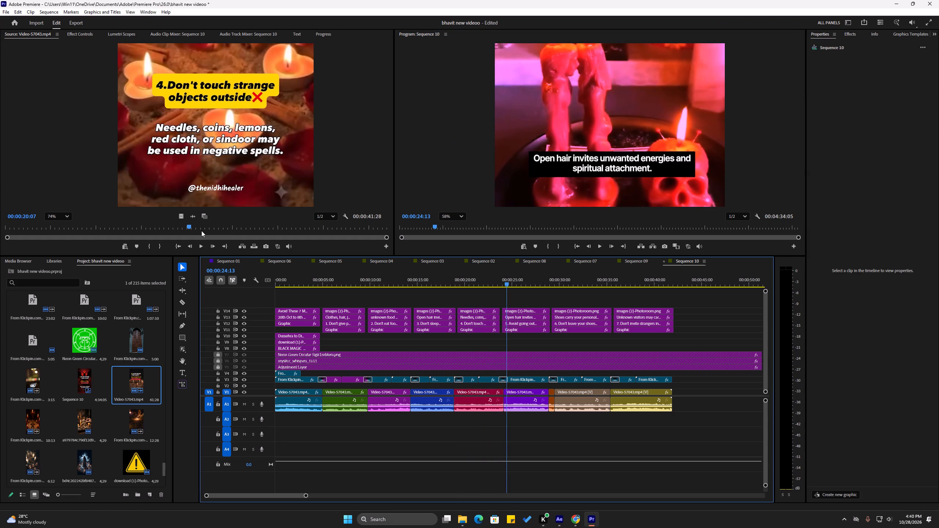
Replace the tip 5 caption with "Your energy becomes weak, making it easy for negative forces to attach to you and influence your life".
left_click_drag(204, 231, 237, 234)
scroll(211, 170, "up", 3)
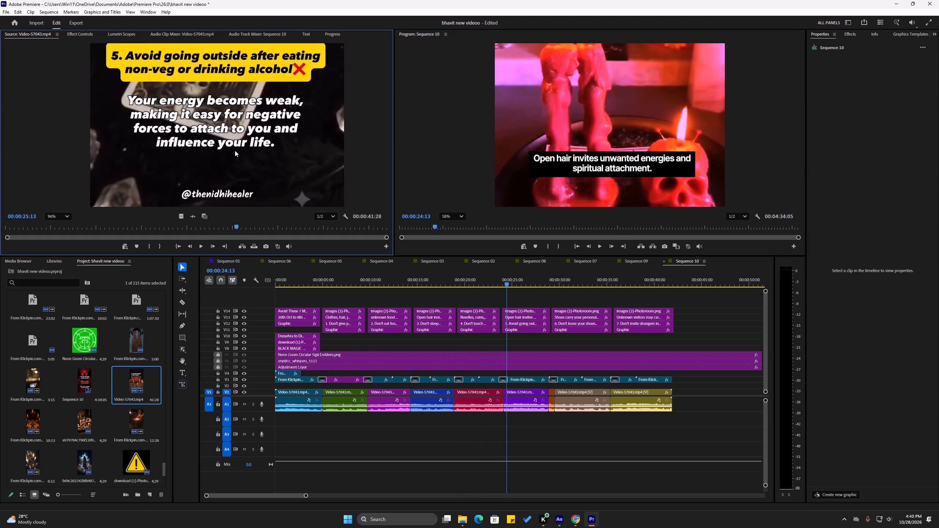
double_click(607, 168)
scroll(607, 166, "down", 6)
scroll(612, 162, "up", 2)
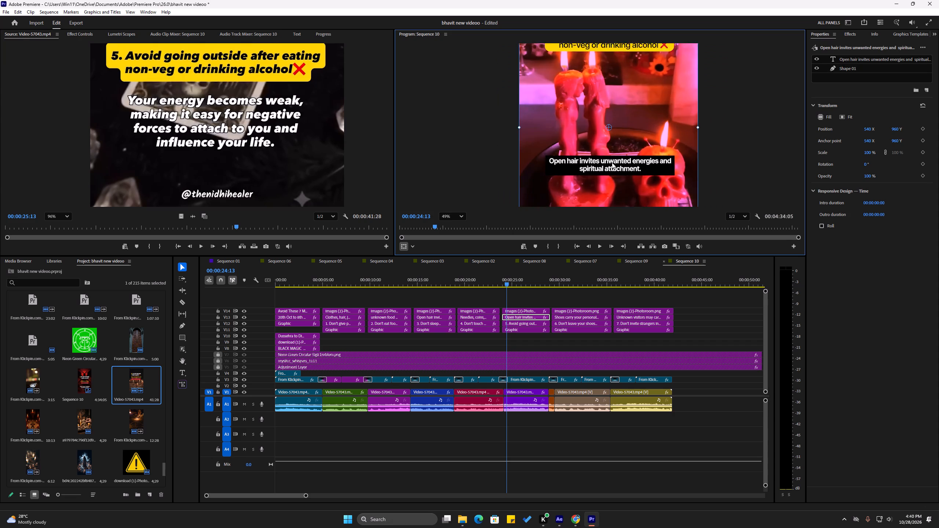
scroll(612, 162, "up", 4)
left_click(524, 318)
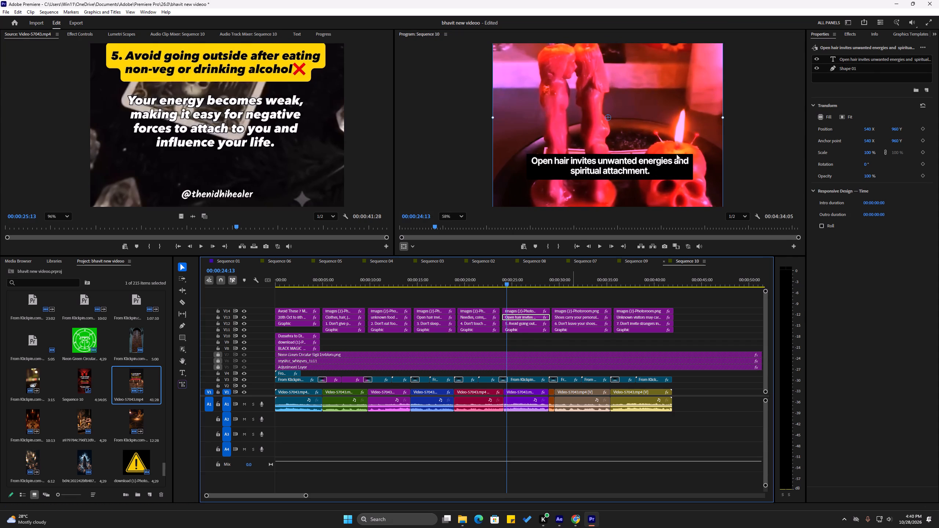
left_click(876, 59)
double_click(591, 164)
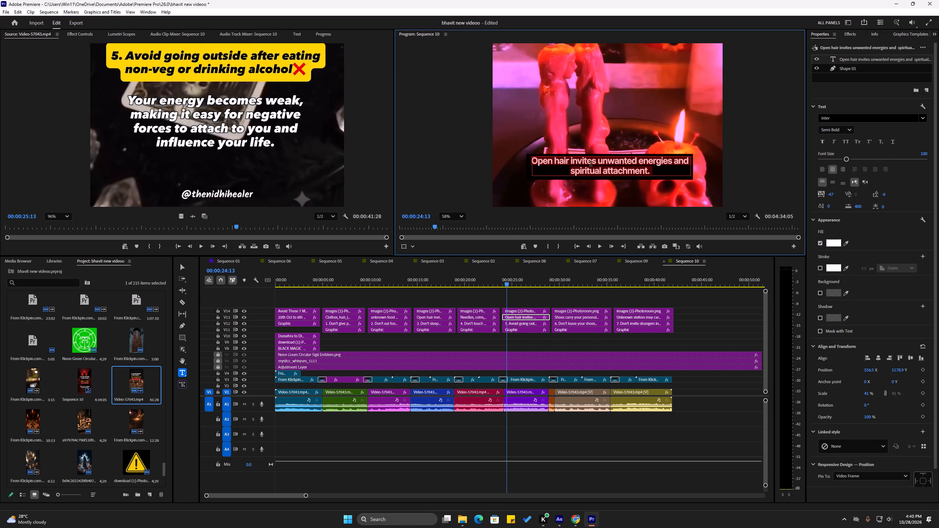
type("Your")
key("space")
type("ene")
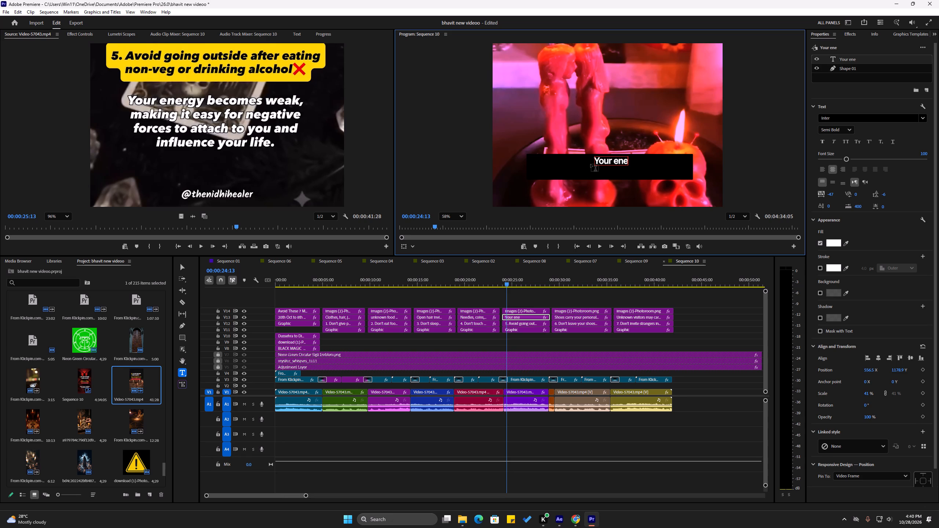
type("rgy")
key("space")
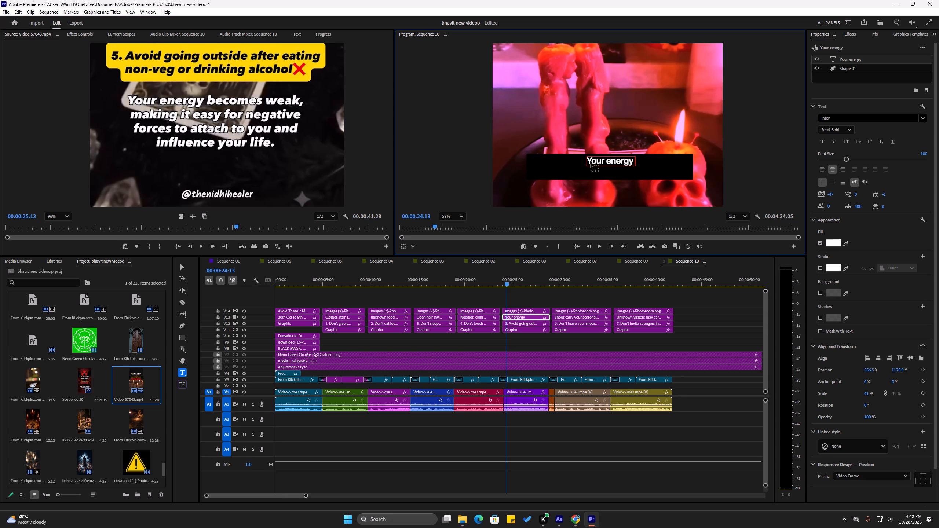
type("becomes")
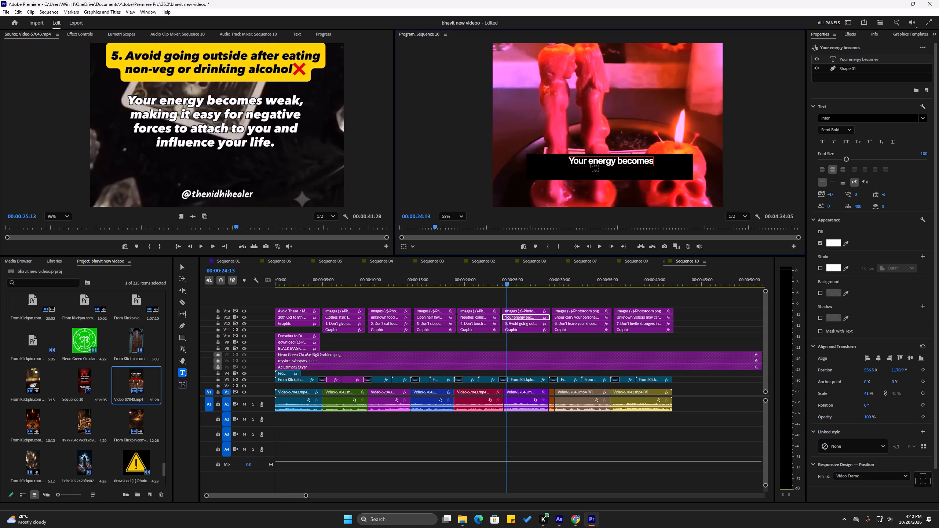
key("space")
type("weak")
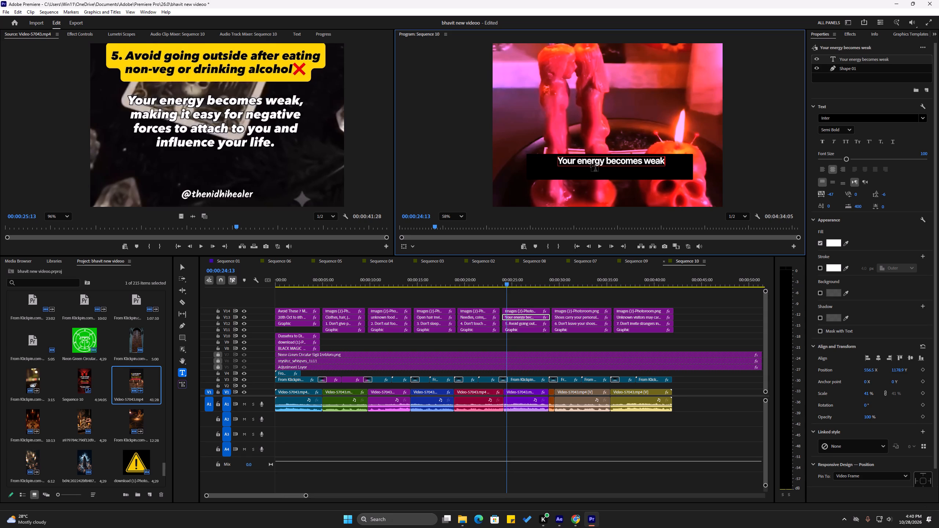
key("comma")
key("space")
type("making")
key("space")
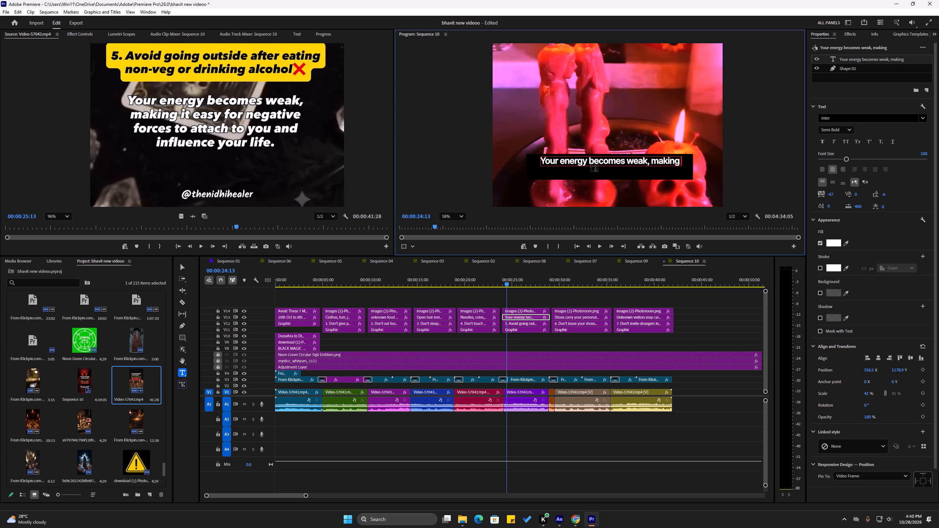
type("it easy")
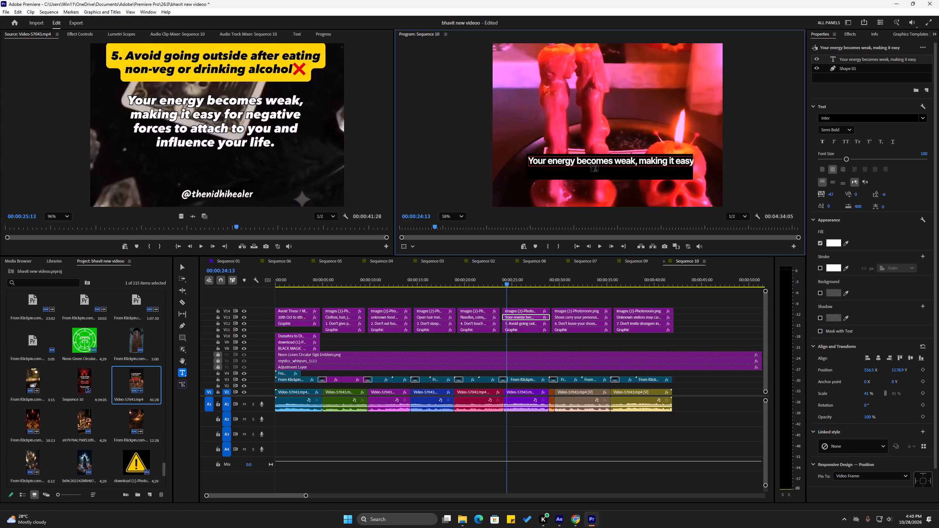
key("space")
type("for")
key("space")
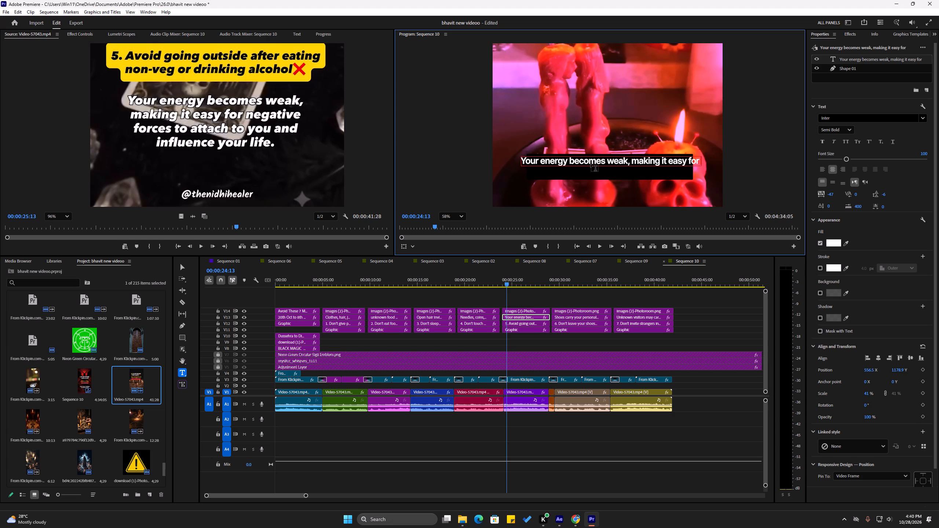
type("negative")
key("space")
type("forces")
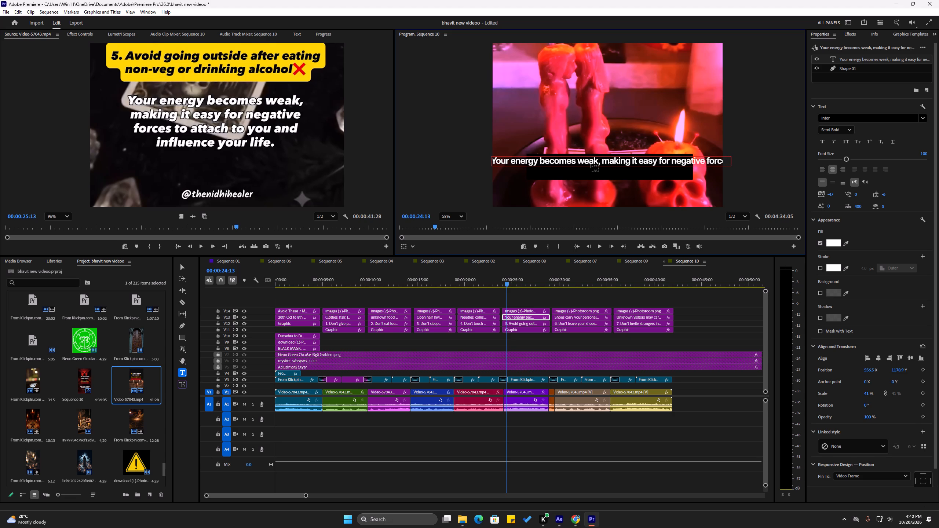
key("space")
type("to a")
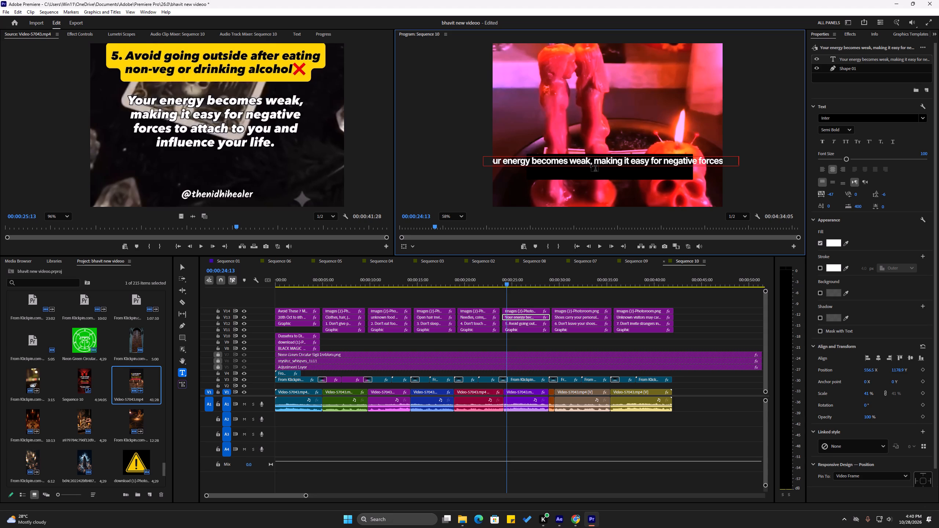
type("ttach")
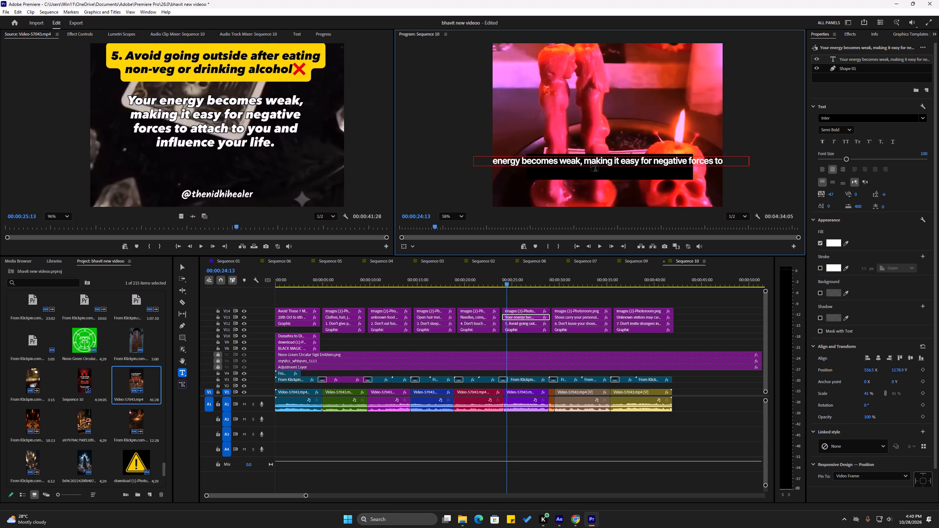
key("space")
type("to you")
key("space")
type("and influ")
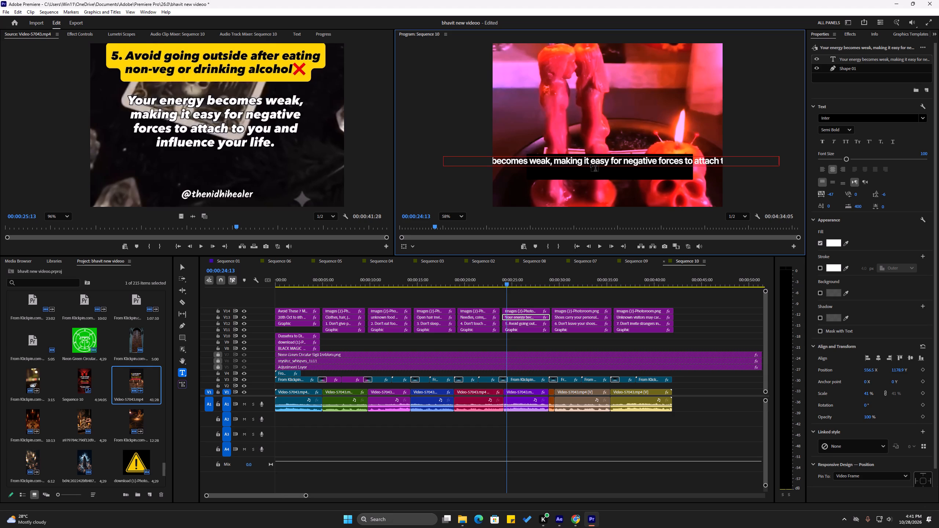
type("ence")
key("space")
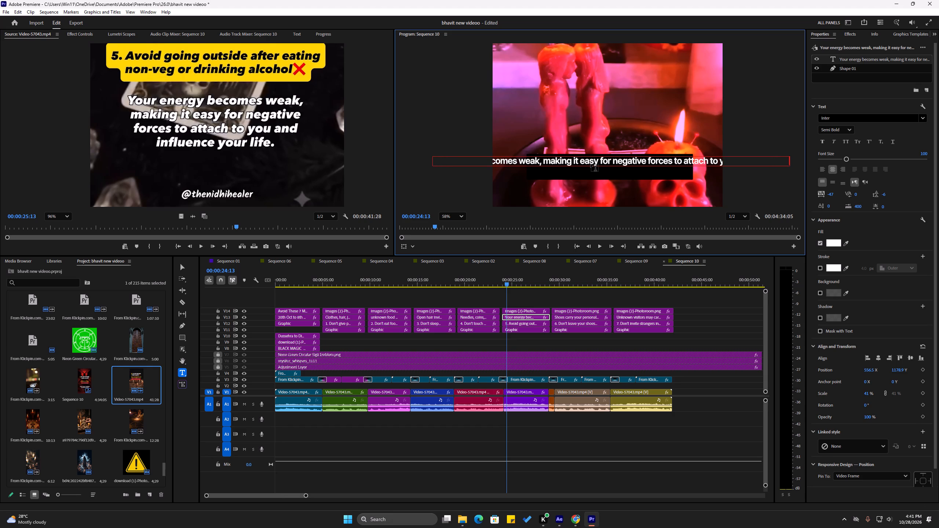
type("your life")
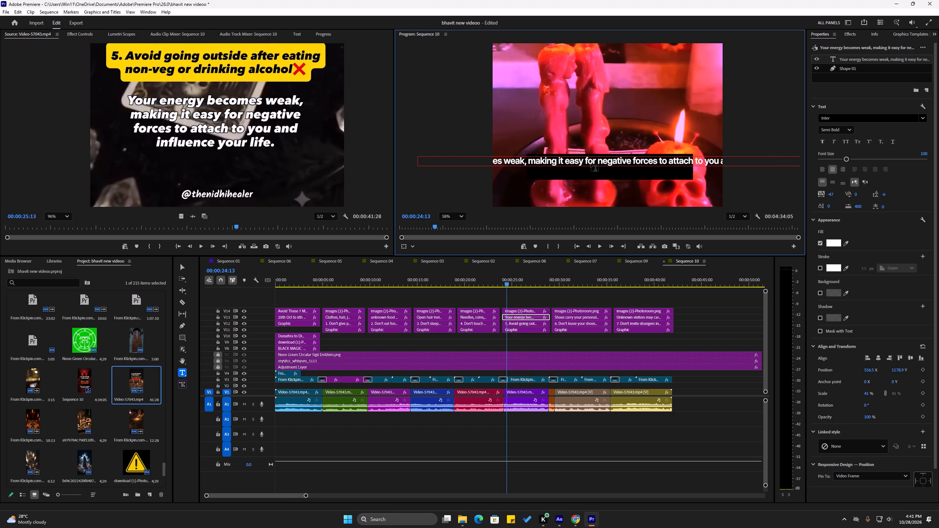
key("space")
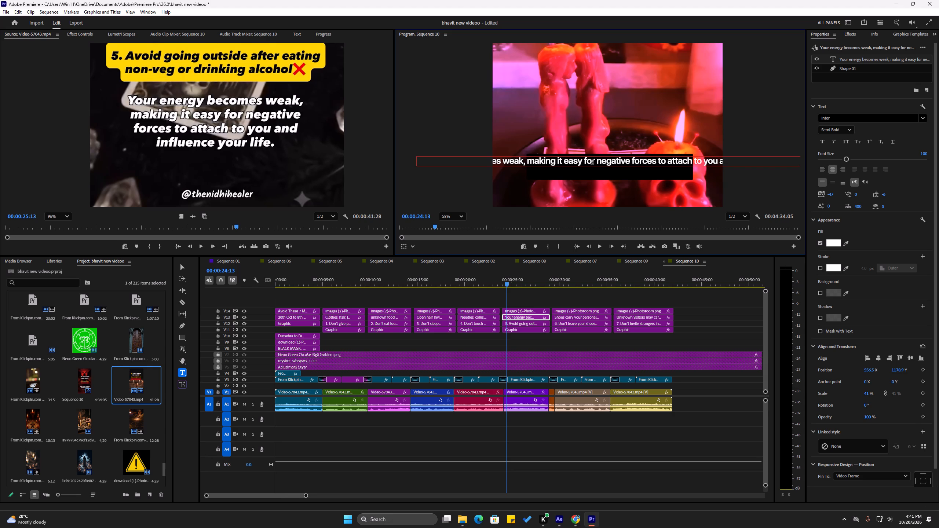
Break the tip 5 caption into three lines, after "weak," and after "forces".
left_click(527, 161)
key("Return")
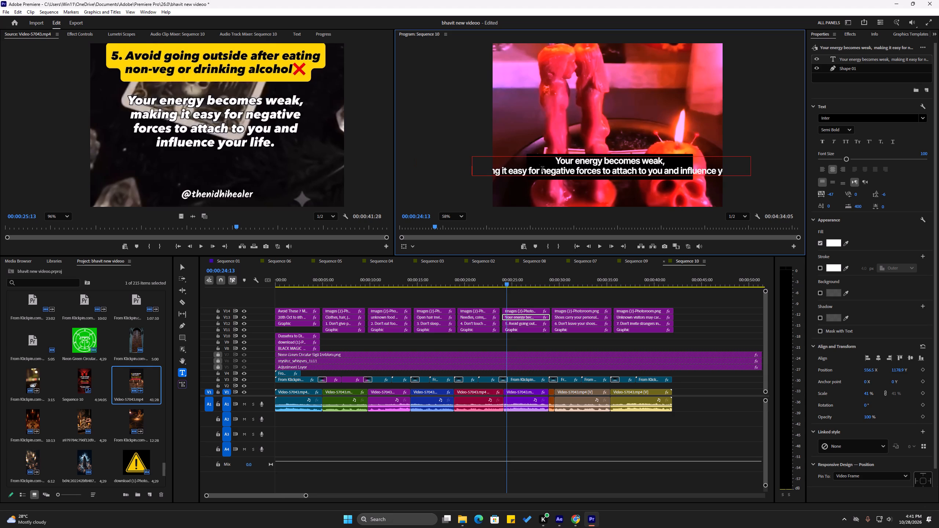
left_click(602, 170)
key("Return")
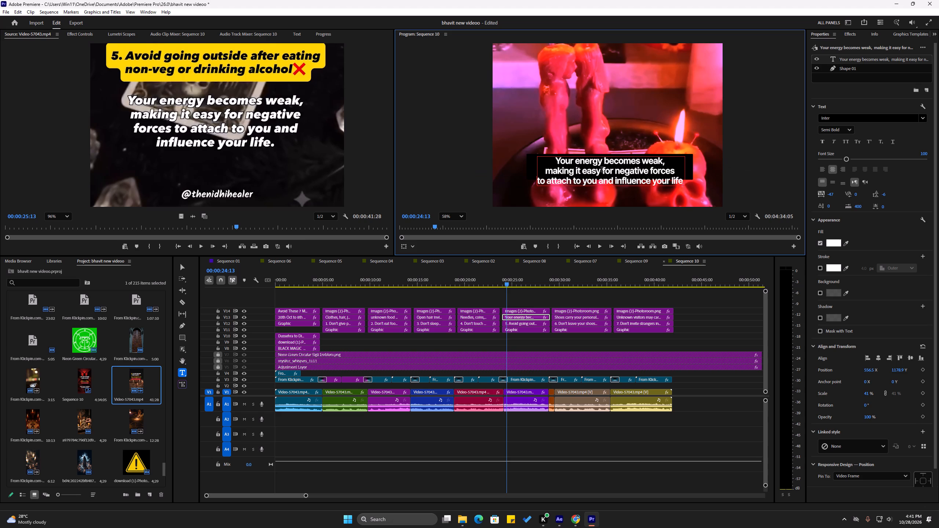
left_click(184, 267)
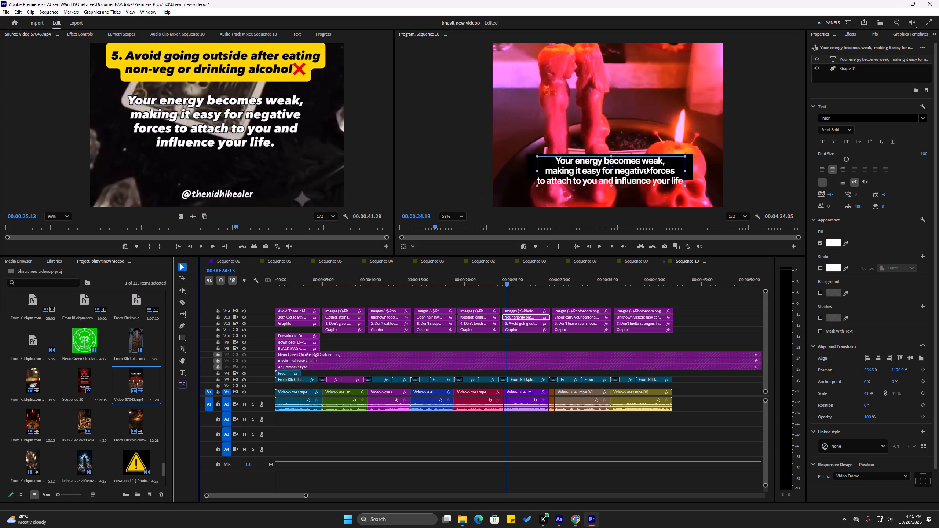
Move the tip 5 caption text slightly up over its black box and enlarge it to about 44% scale.
left_click_drag(650, 170, 652, 164)
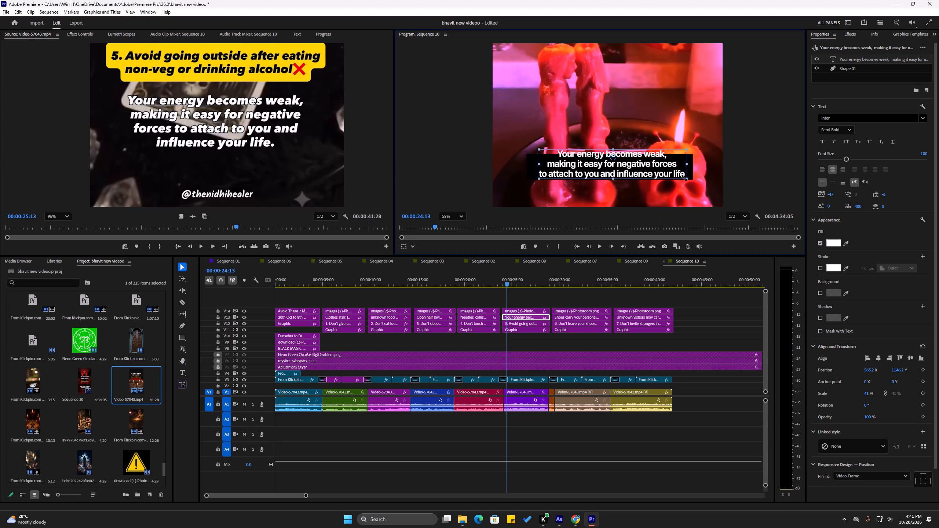
left_click_drag(685, 178, 688, 180)
left_click(685, 170)
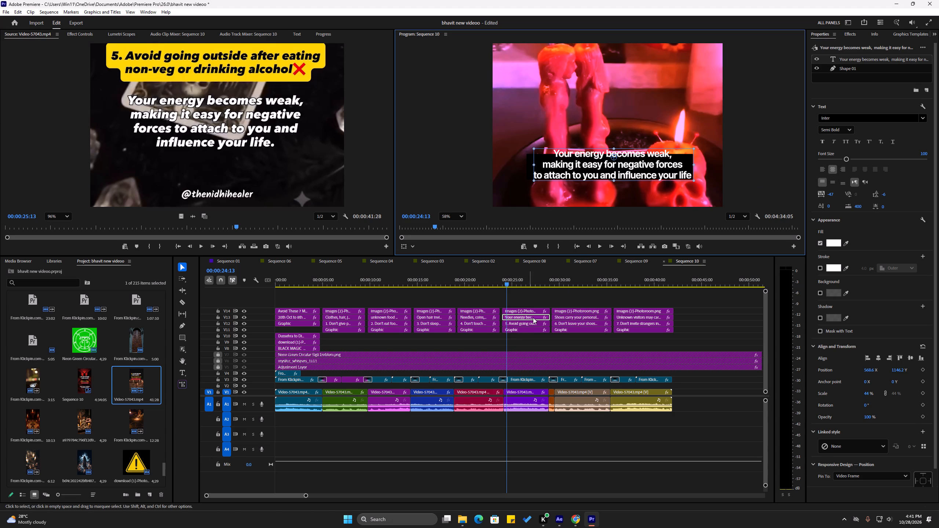
Enlarge the black box behind the tip 5 caption to about 773 by 180 around all three lines and save the project.
left_click(861, 67)
scroll(722, 158, "up", 4)
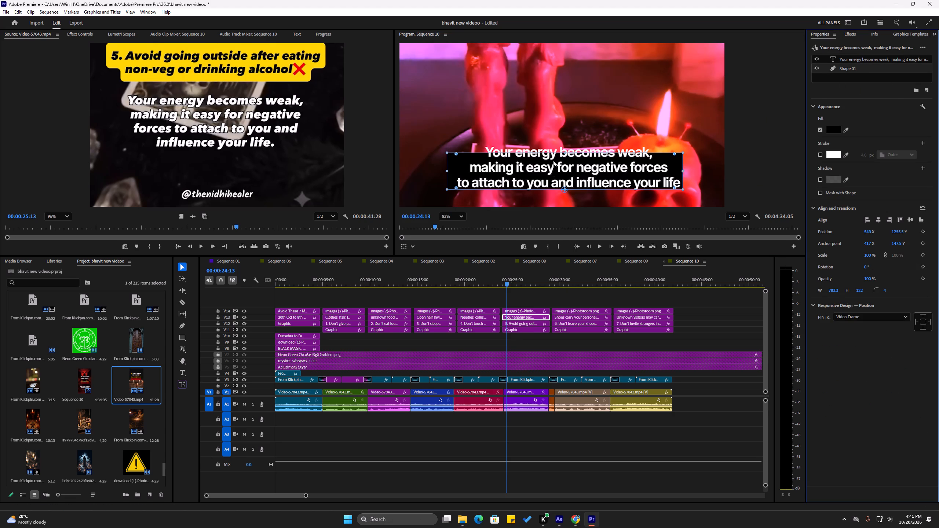
left_click_drag(561, 153, 562, 141)
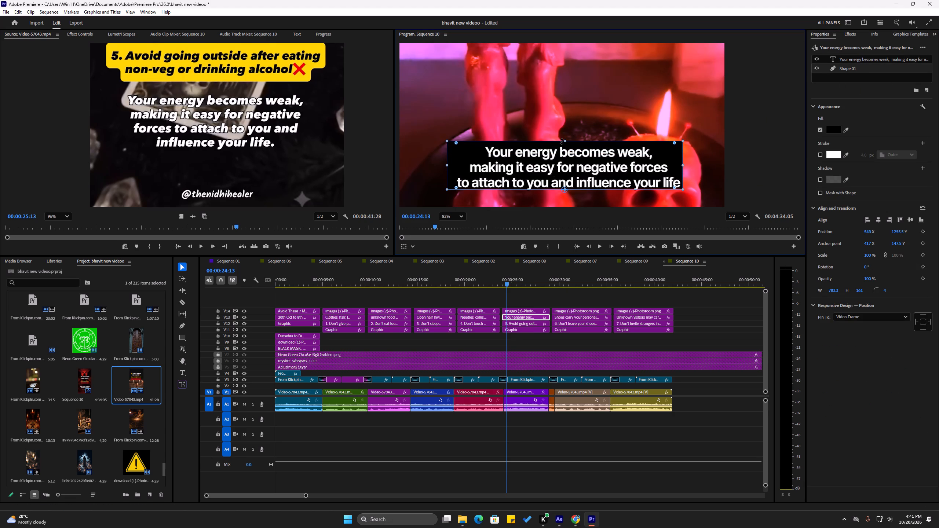
left_click_drag(562, 141, 562, 142)
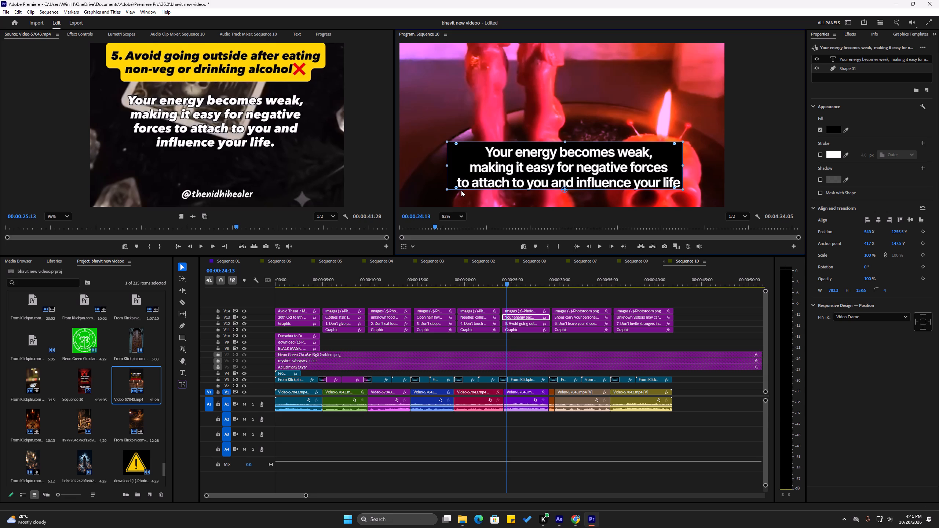
middle_click_drag(679, 143, 693, 101)
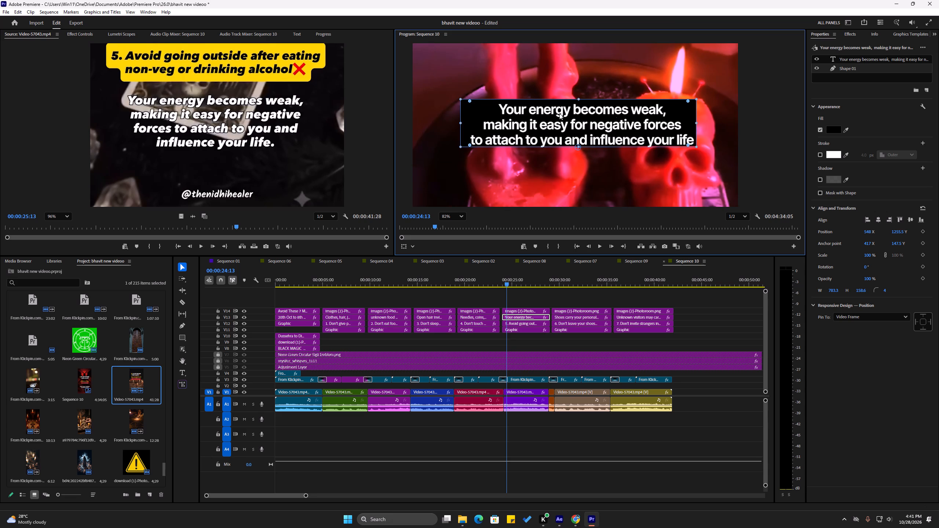
left_click_drag(462, 147, 460, 154)
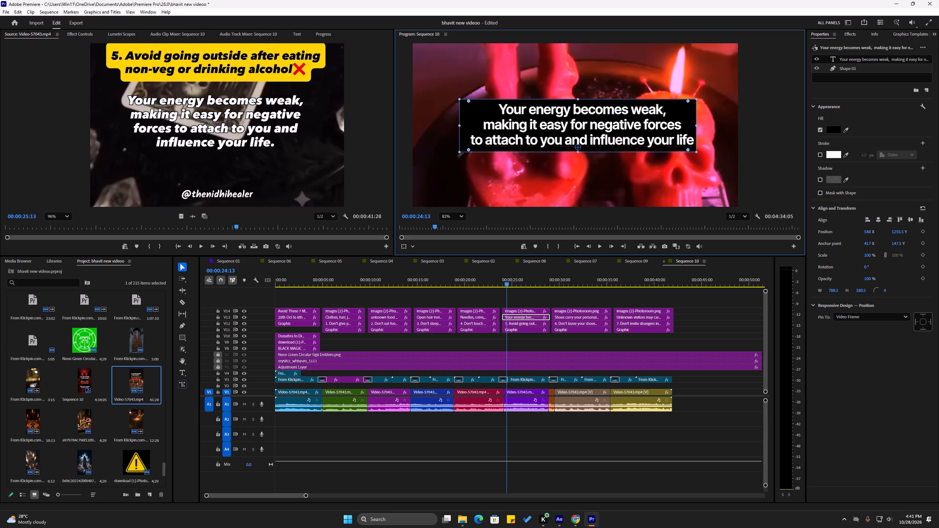
left_click_drag(460, 154, 465, 154)
left_click(669, 126)
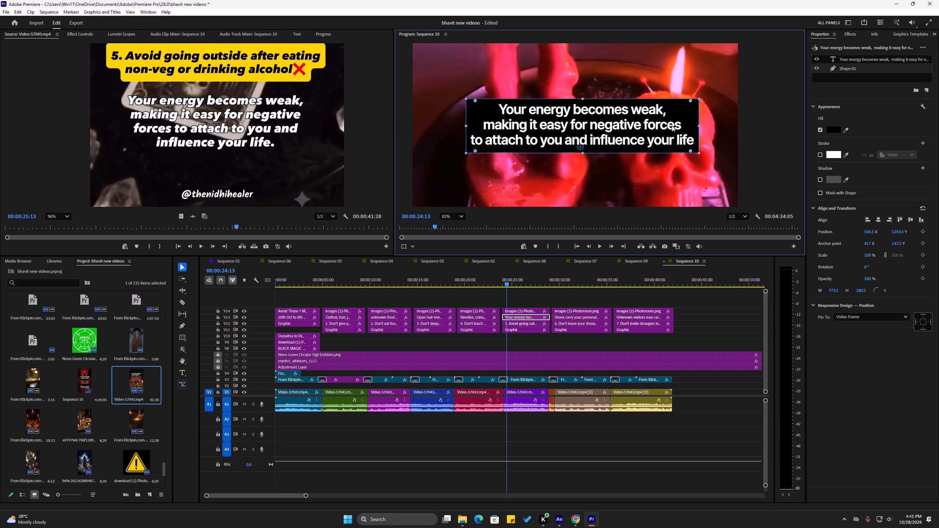
left_click(777, 114)
key("ctrl+s")
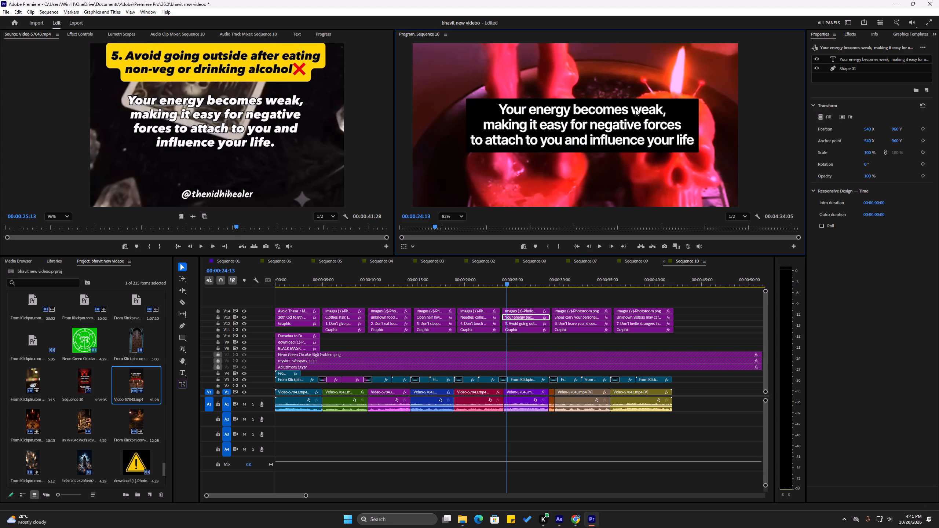
scroll(617, 120, "down", 3)
key("ctrl+s")
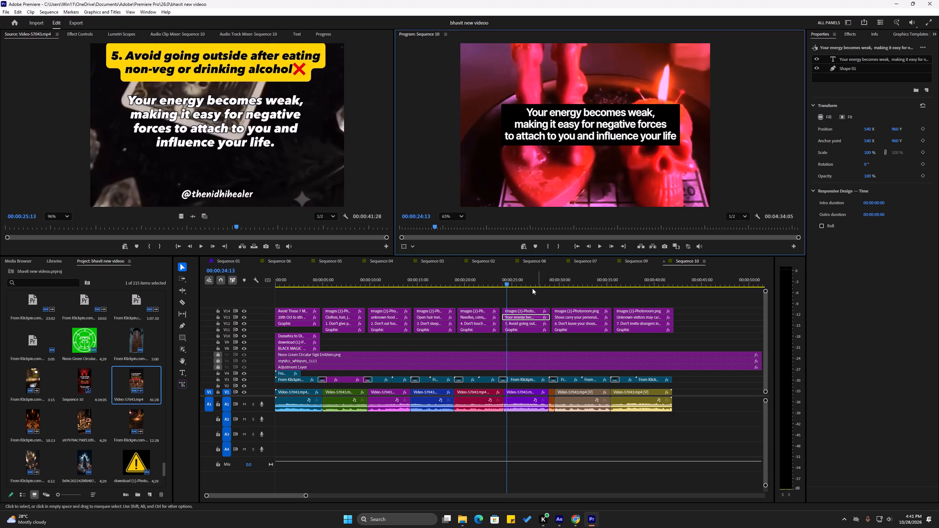
Play back the tip 5 caption in Sequence 10 and skip ahead to tip 6, saving the project along the way.
left_click(503, 285)
key("space")
key("space")
key("ctrl+s")
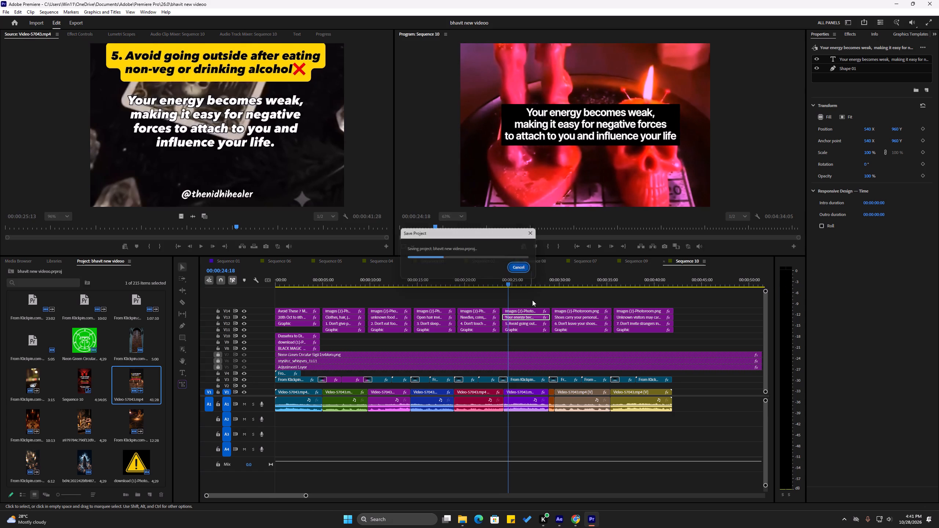
key("space")
key("space")
key("ctrl+s")
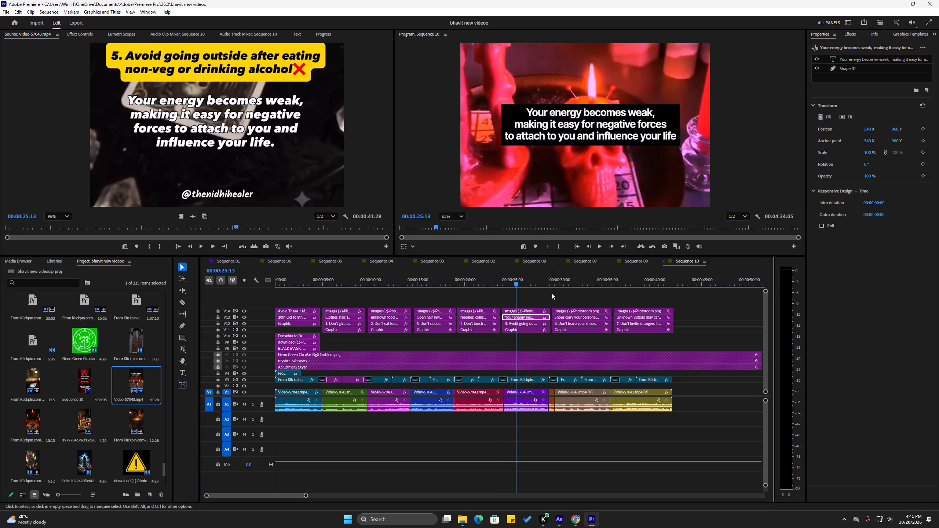
key("ctrl+s")
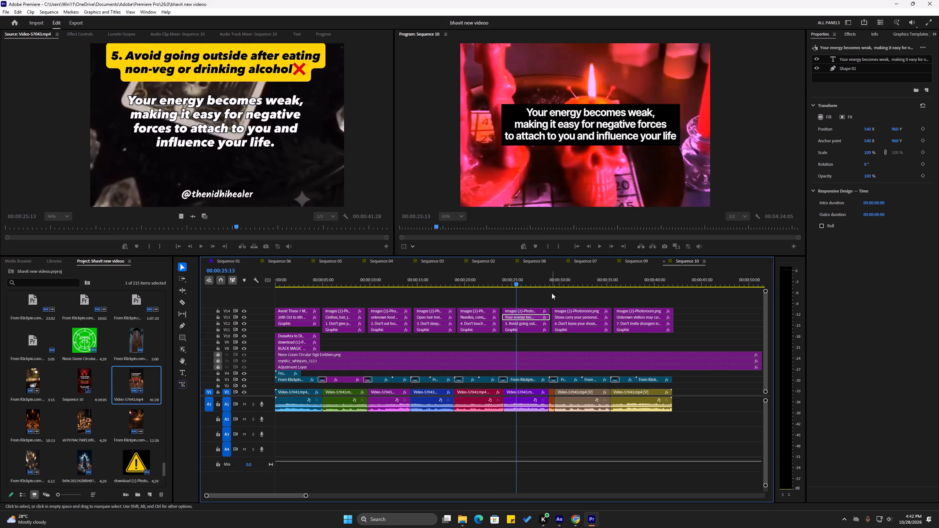
key("ctrl+s")
left_click(557, 294)
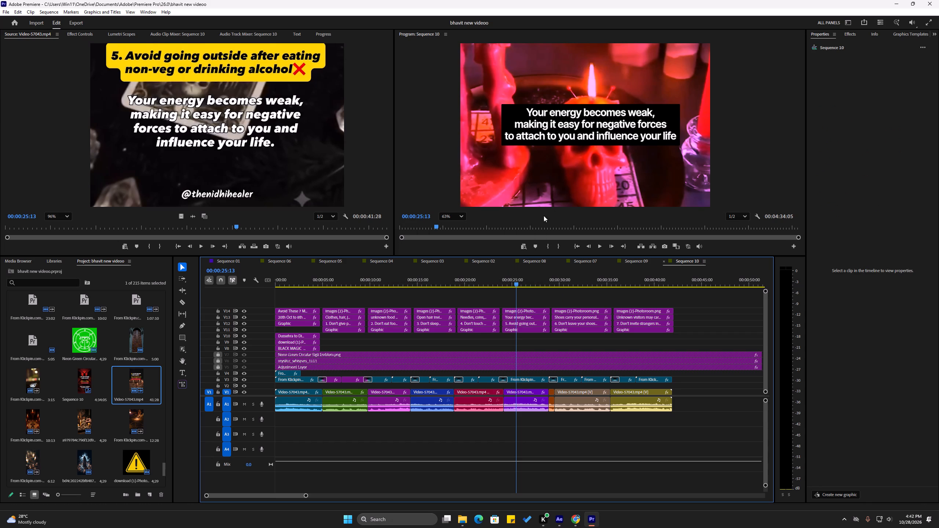
key("space")
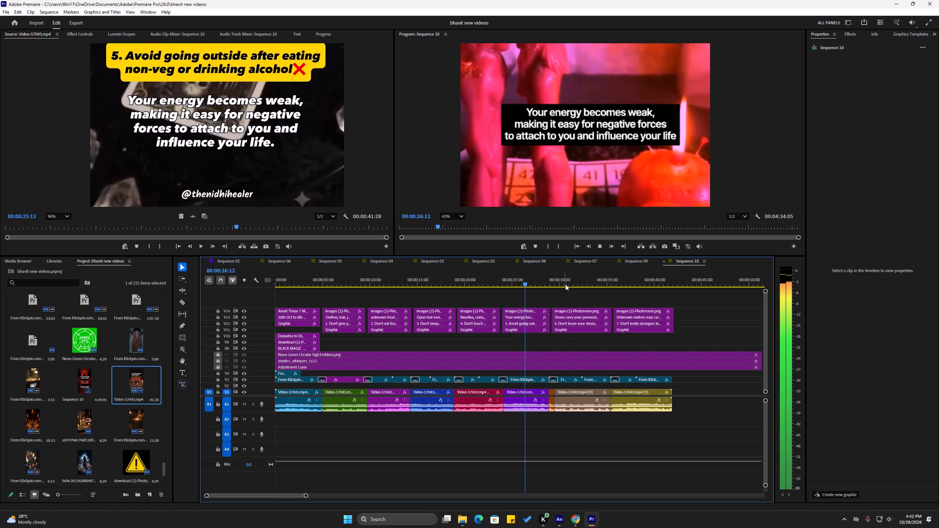
left_click_drag(565, 284, 569, 285)
key("space")
key("space")
Compare the tip 5 heading and caption in Sequence 10 with the source video.
double_click(306, 163)
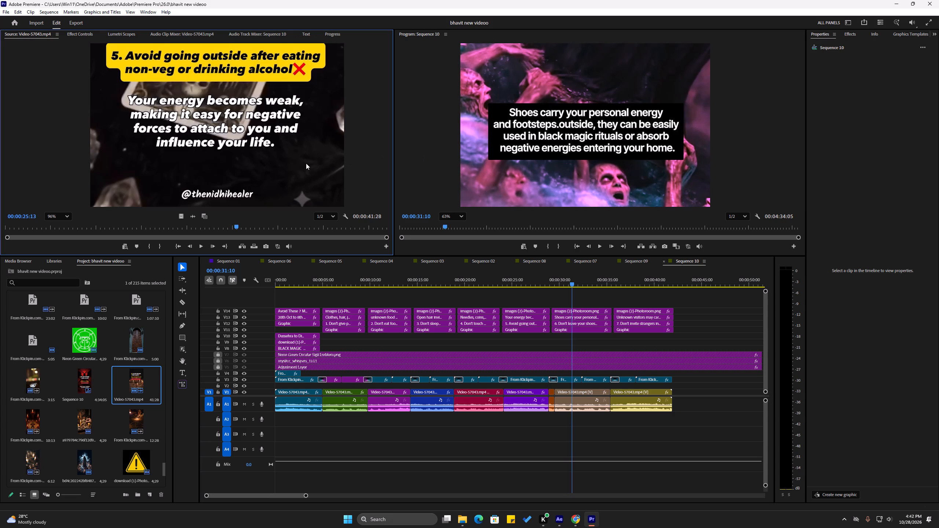
key("space")
key("space")
left_click_drag(554, 280, 520, 283)
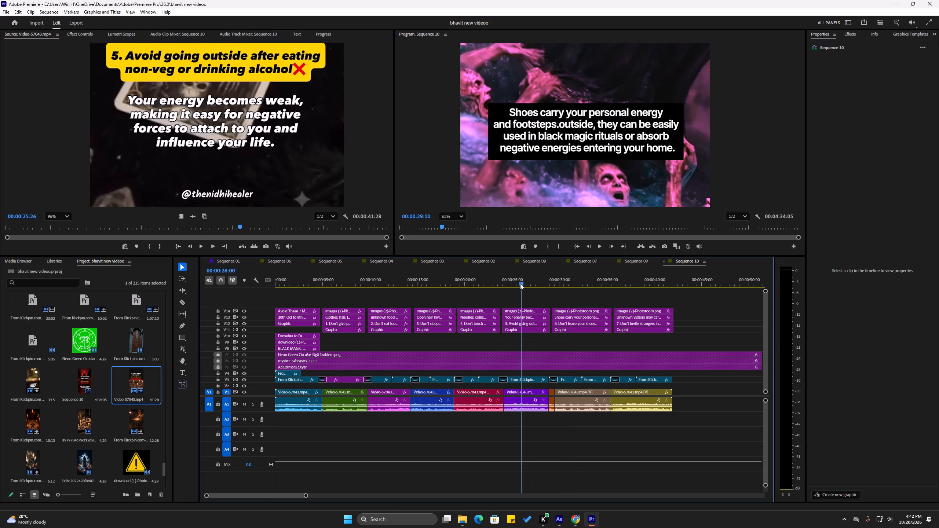
left_click_drag(520, 283, 520, 283)
left_click(536, 300)
left_click(523, 302)
scroll(599, 156, "down", 5)
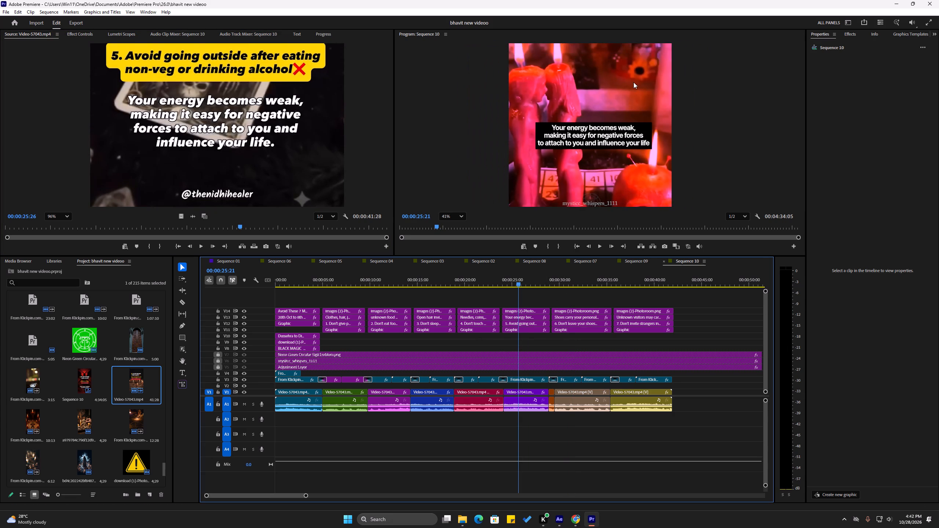
middle_click_drag(622, 103, 613, 158)
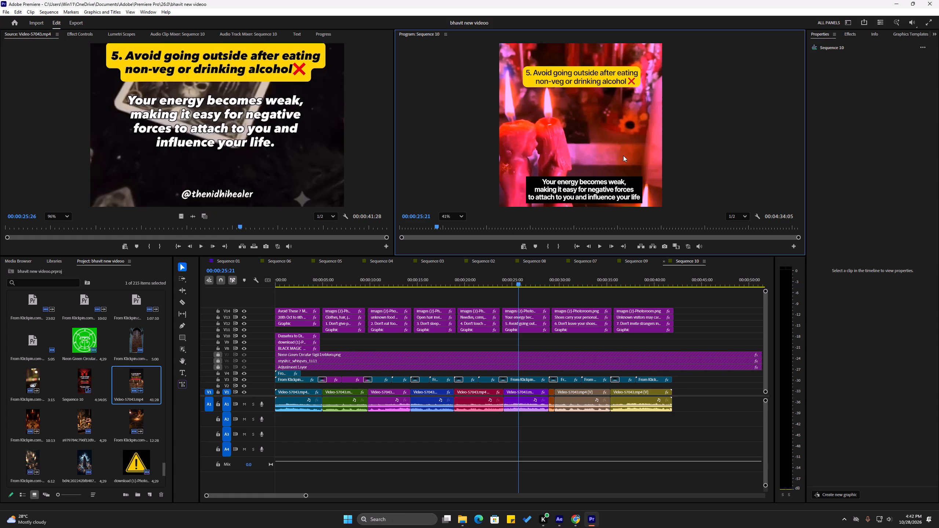
middle_click_drag(636, 137, 638, 128)
middle_click_drag(641, 137, 645, 122)
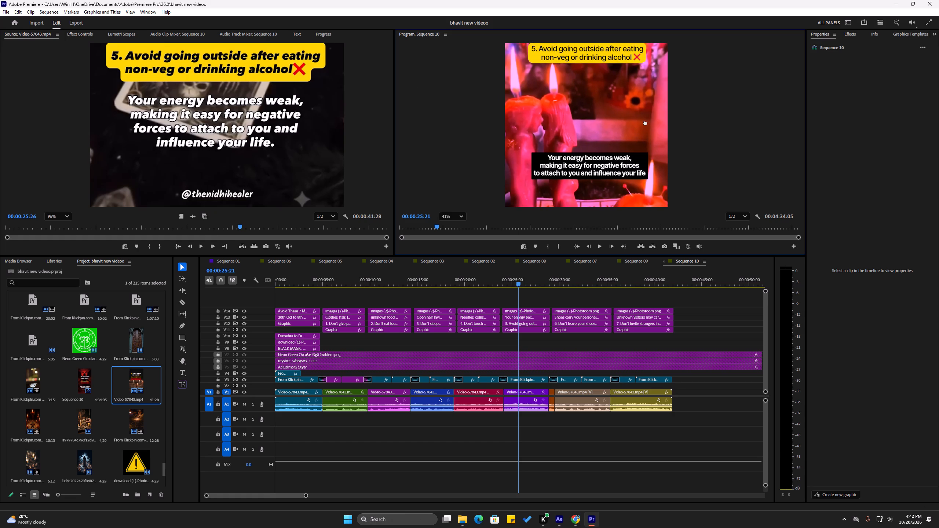
middle_click_drag(645, 122, 646, 121)
key("ctrl+s")
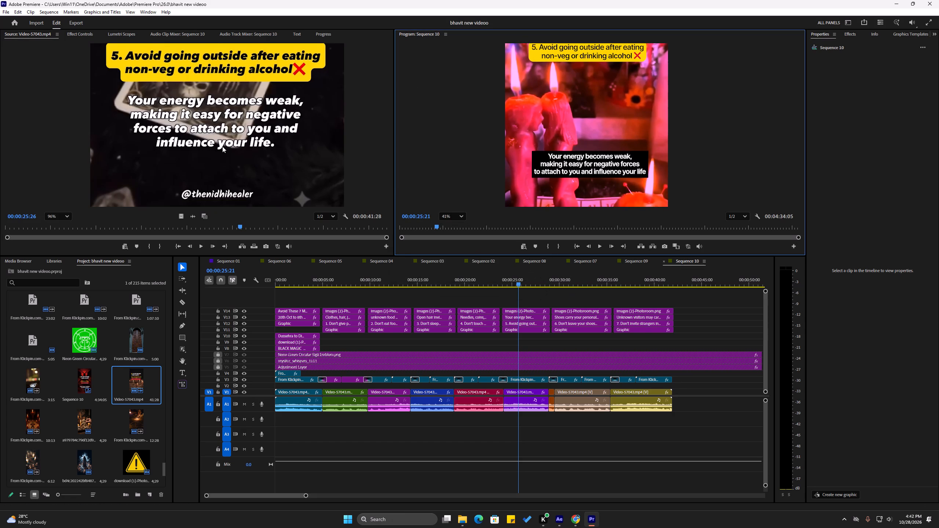
Compare the tip 6 heading and caption about shoes or slippers in Sequence 10 with the source video.
left_click(266, 134)
left_click_drag(238, 230, 263, 230)
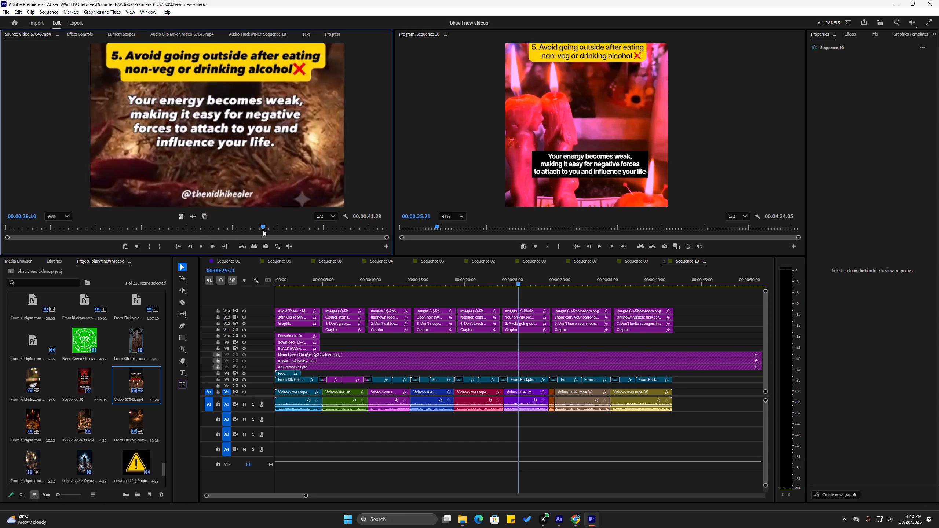
left_click_drag(263, 230, 283, 228)
scroll(275, 134, "down", 2)
middle_click_drag(312, 121, 305, 134)
left_click_drag(567, 280, 585, 285)
scroll(611, 119, "down", 1)
middle_click_drag(612, 108, 612, 119)
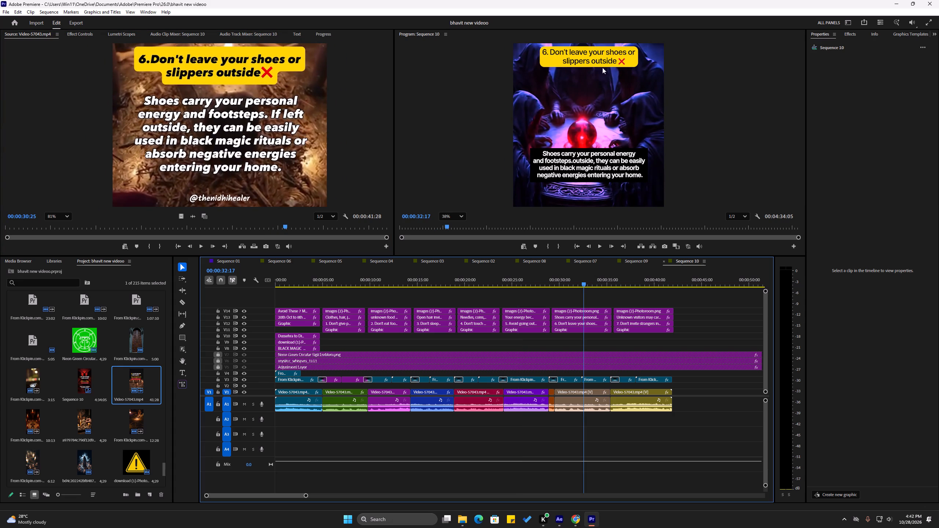
middle_click_drag(646, 115, 643, 83)
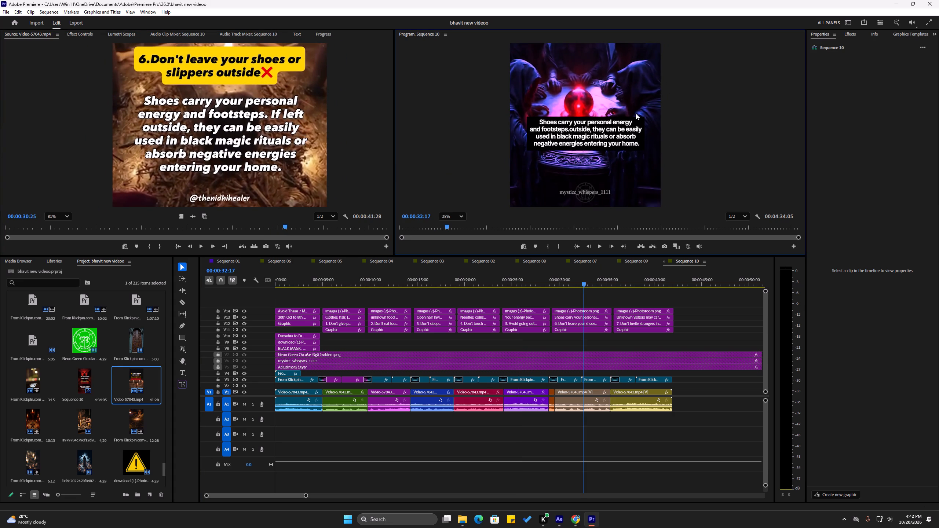
scroll(620, 147, "up", 3)
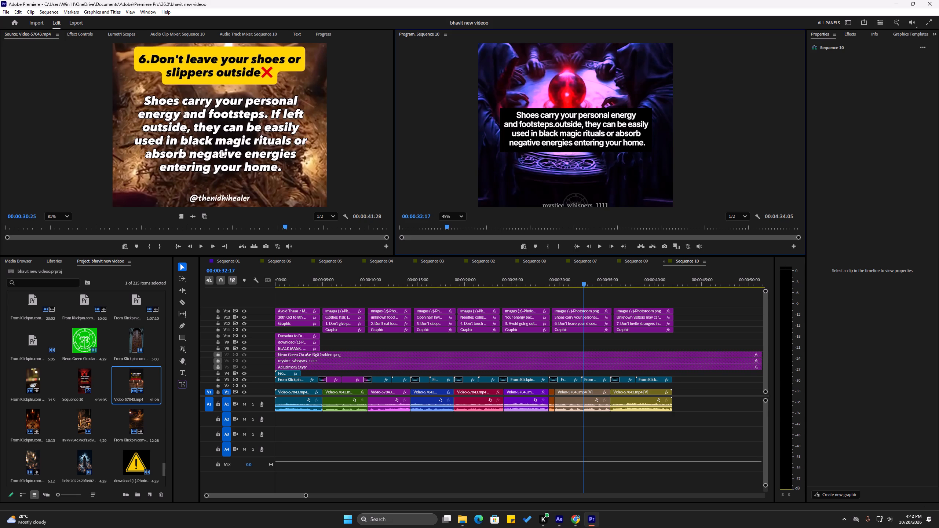
Compare the tip 7 heading and caption about inviting strangers in Sequence 10 with the source video.
left_click_drag(623, 280, 628, 280)
left_click_drag(628, 280, 643, 278)
middle_click_drag(572, 84, 576, 144)
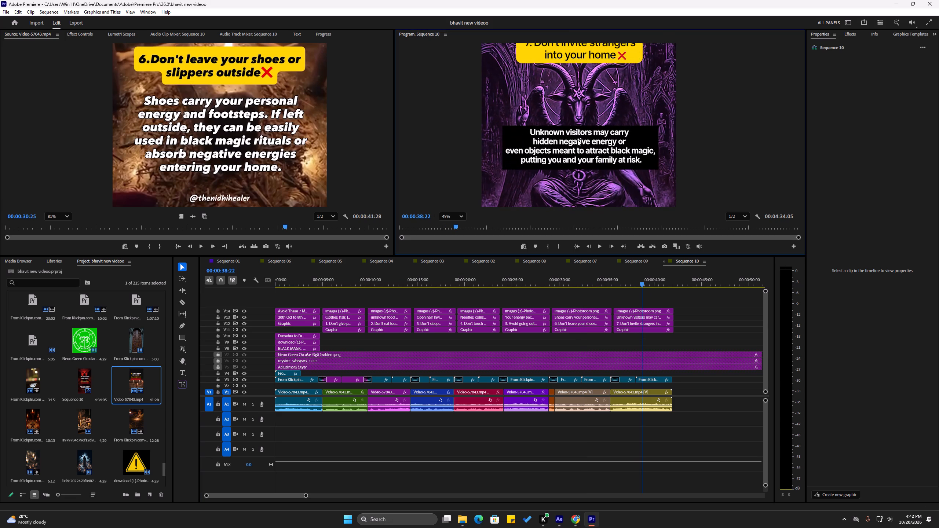
middle_click_drag(654, 67, 656, 91)
left_click_drag(306, 231, 341, 228)
scroll(240, 113, "up", 1)
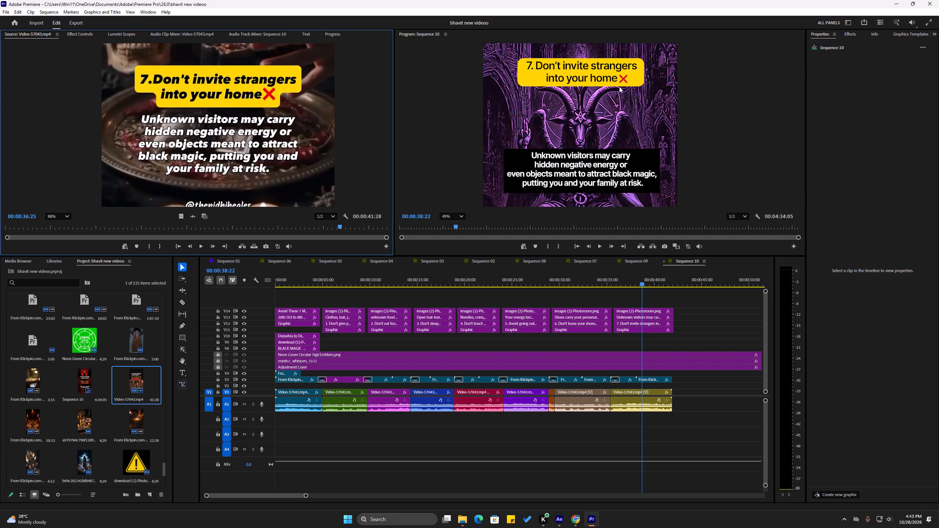
middle_click_drag(636, 107, 636, 84)
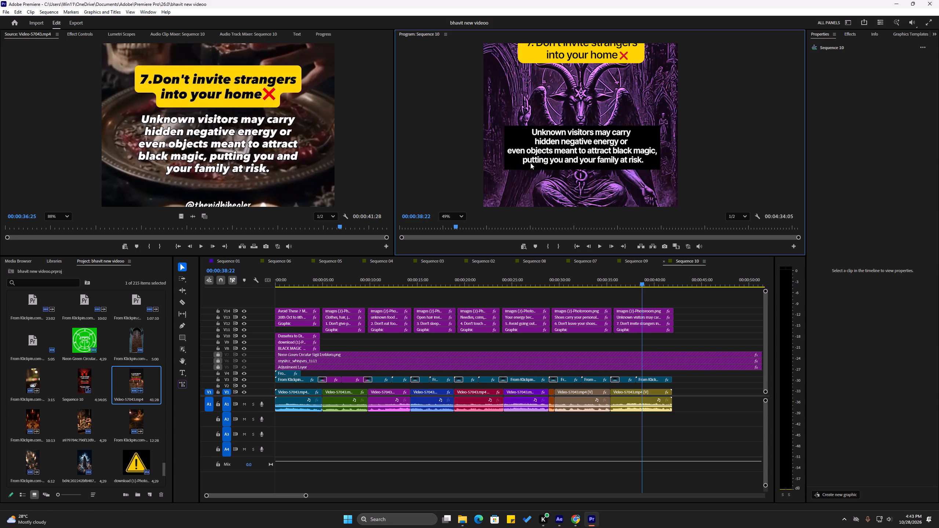
Play back the tip 6 and tip 7 sections of Sequence 10 and save the project.
left_click(707, 283)
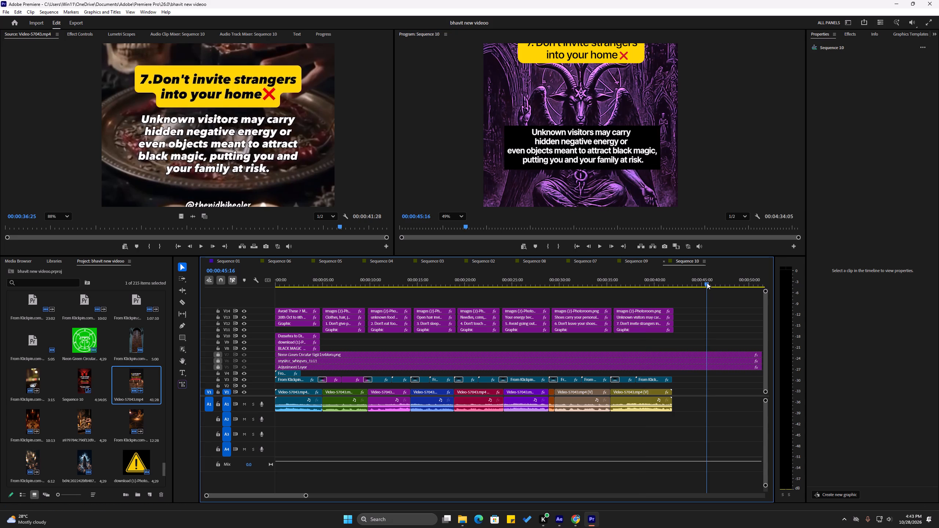
key("ctrl+s")
left_click_drag(646, 276, 622, 277)
key("space")
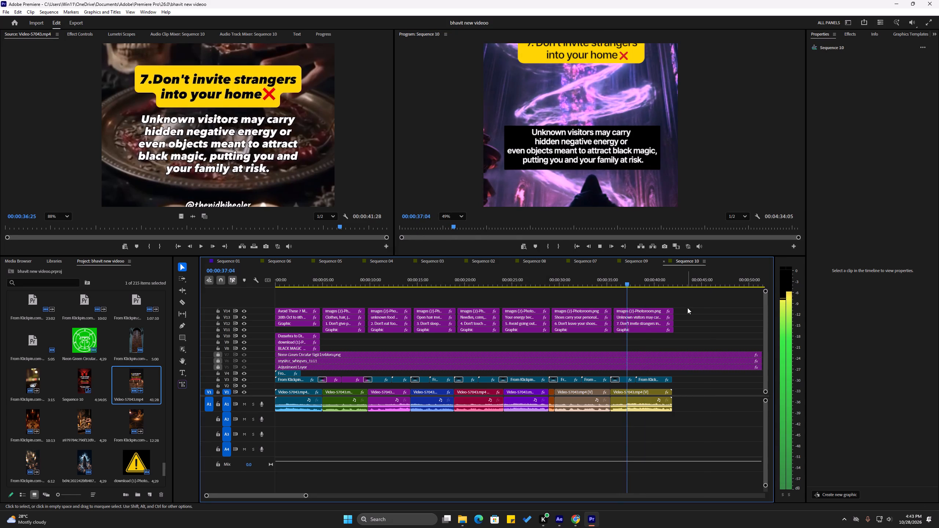
scroll(702, 304, "up", 3, "alt")
scroll(692, 312, "down", 1, "alt")
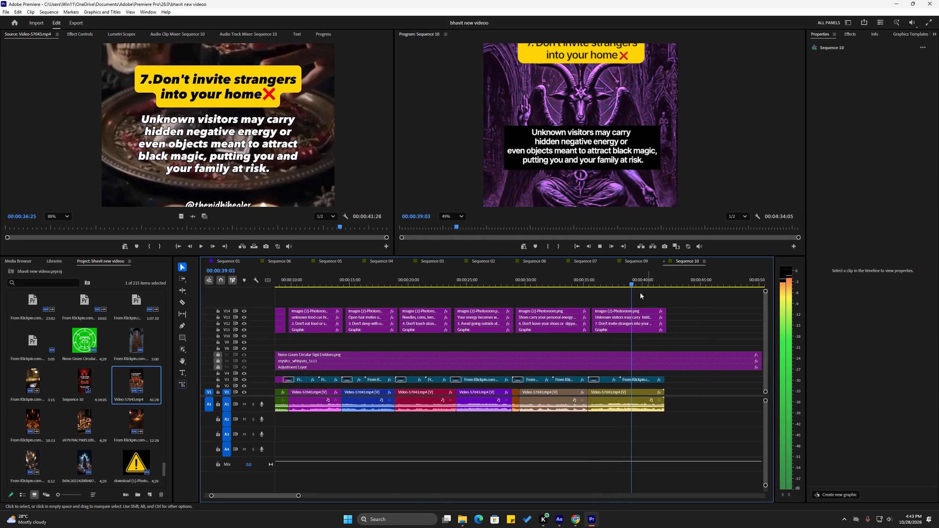
left_click_drag(613, 277, 562, 289)
key("space")
scroll(658, 292, "up", 3, "alt")
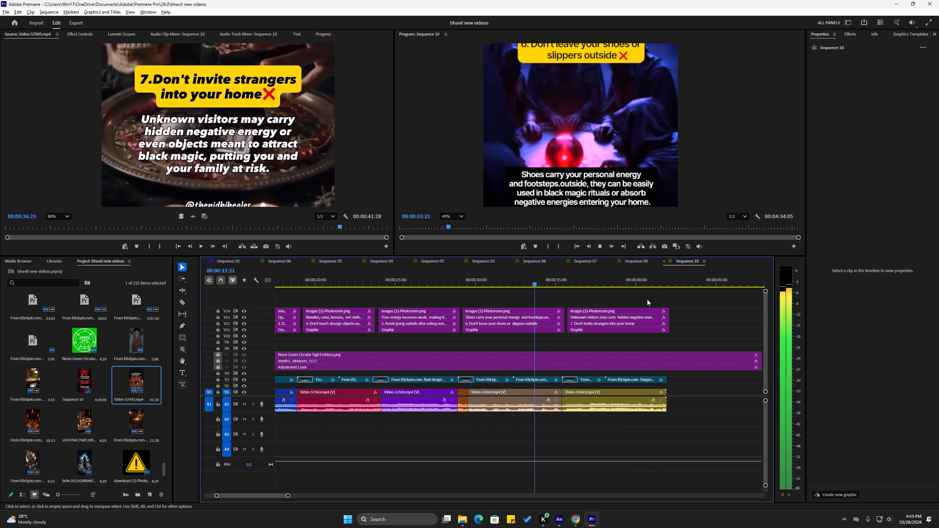
scroll(568, 305, "down", 3, "alt")
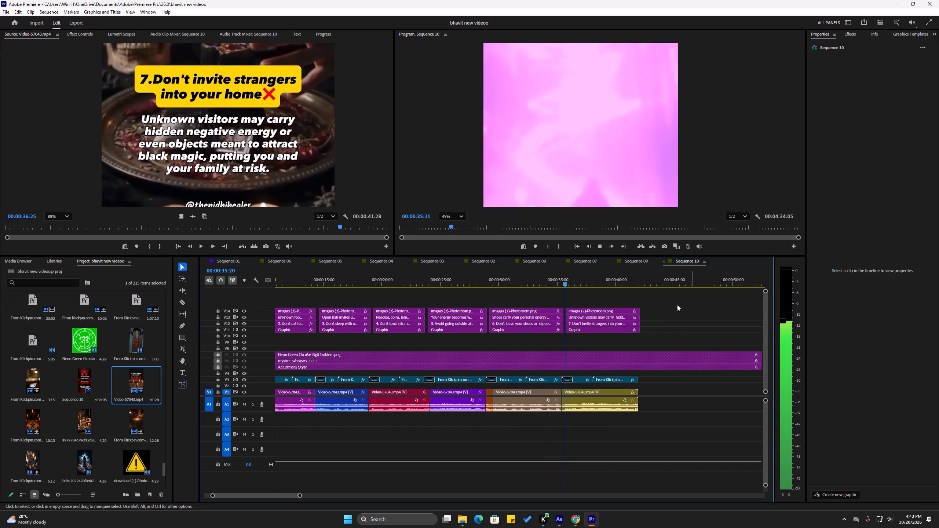
scroll(669, 303, "down", 3, "alt")
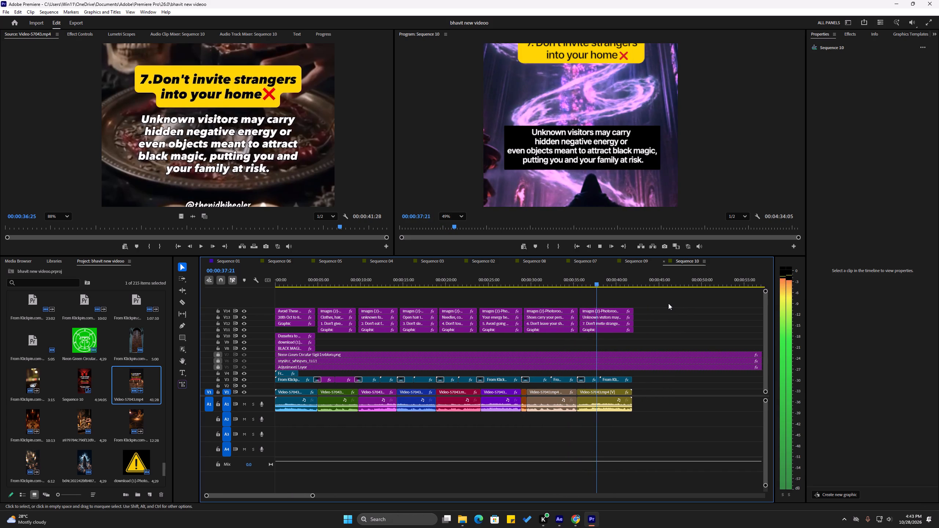
key("space")
key("ctrl+s")
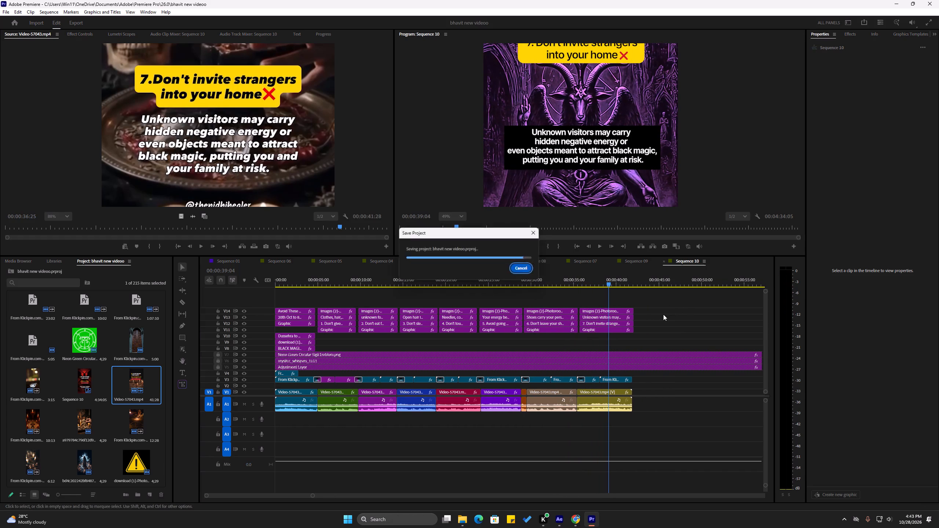
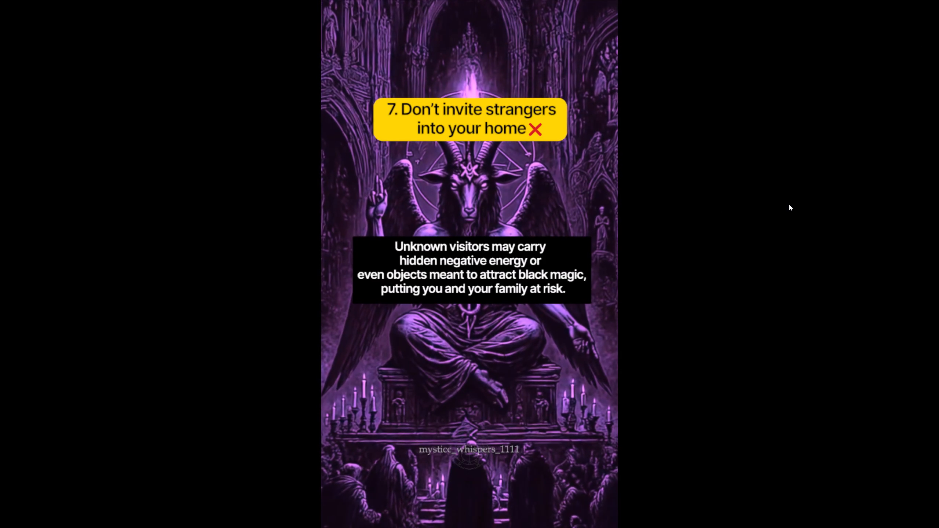
Exit the full-screen playback of Sequence 10 and save the project.
key("Escape")
key("space")
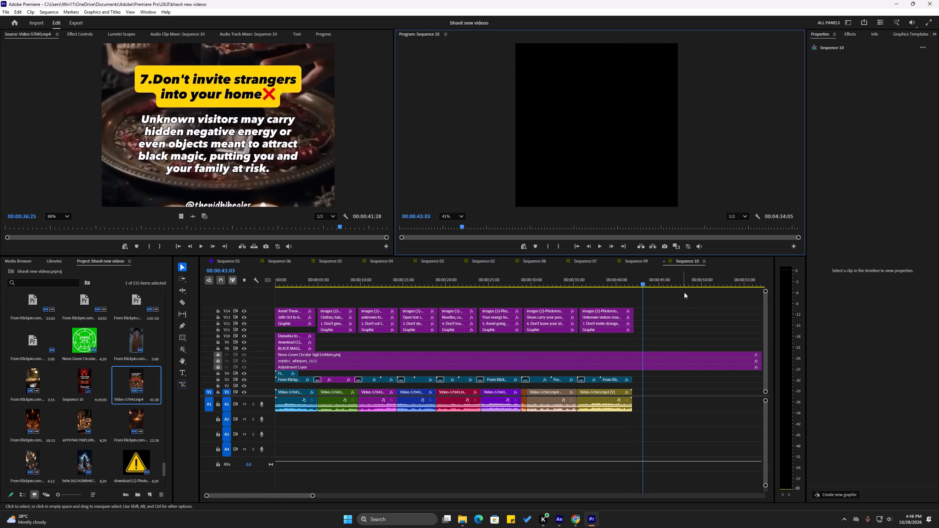
key("ctrl+s")
key("ctrl+s")
Mark the Out point of Sequence 10 at 00:00:41:28, where the tip 7 video clip ends, and save the project.
left_click_drag(640, 282, 633, 282)
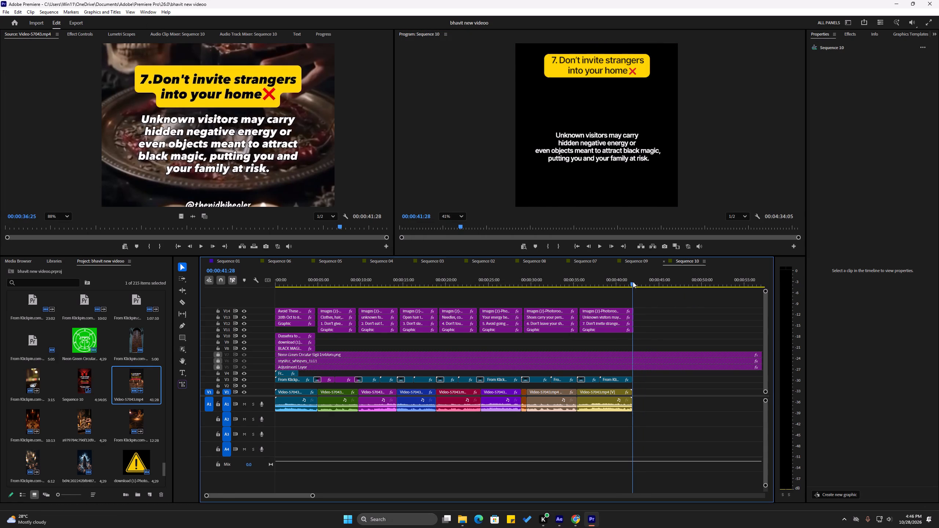
left_click_drag(633, 282, 632, 282)
scroll(643, 294, "up", 20, "alt")
scroll(643, 294, "up", 20, "alt")
scroll(643, 294, "up", 1, "alt")
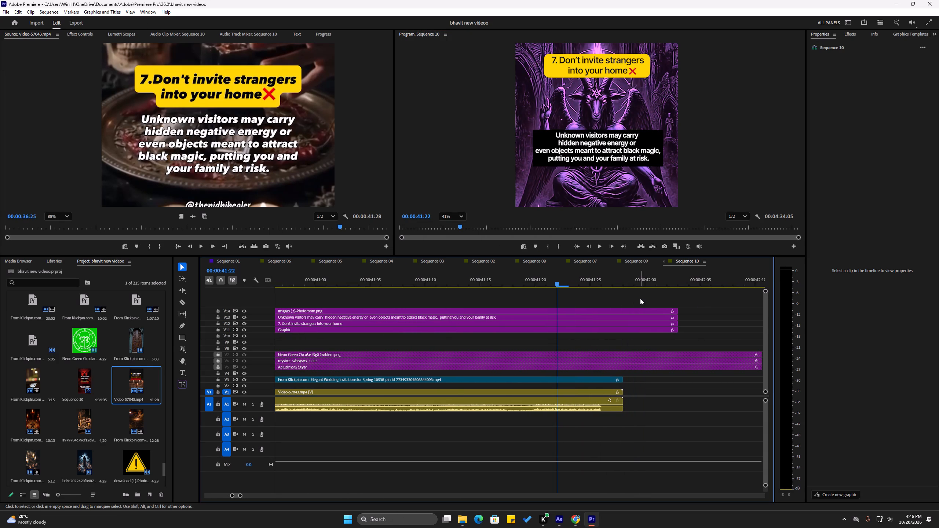
left_click_drag(618, 281, 626, 282)
key("ctrl+s")
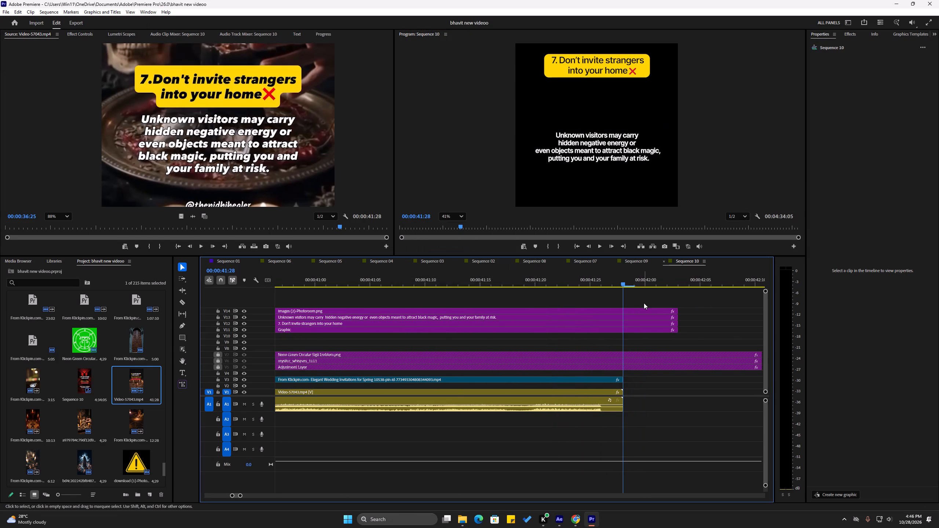
key("o")
left_click_drag(635, 277, 628, 276)
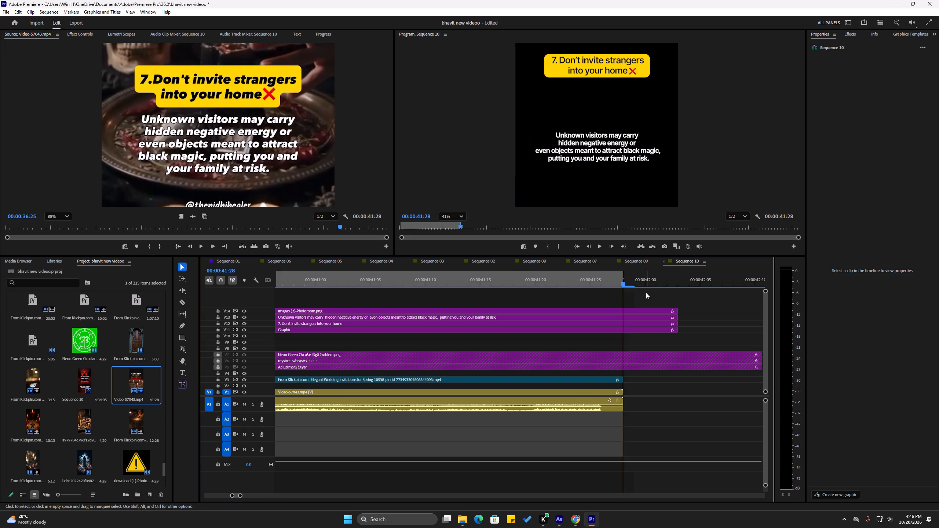
key("ctrl+s")
Briefly play back the opening of Sequence 10 from its first frame.
key("Home")
key("space")
key("space")
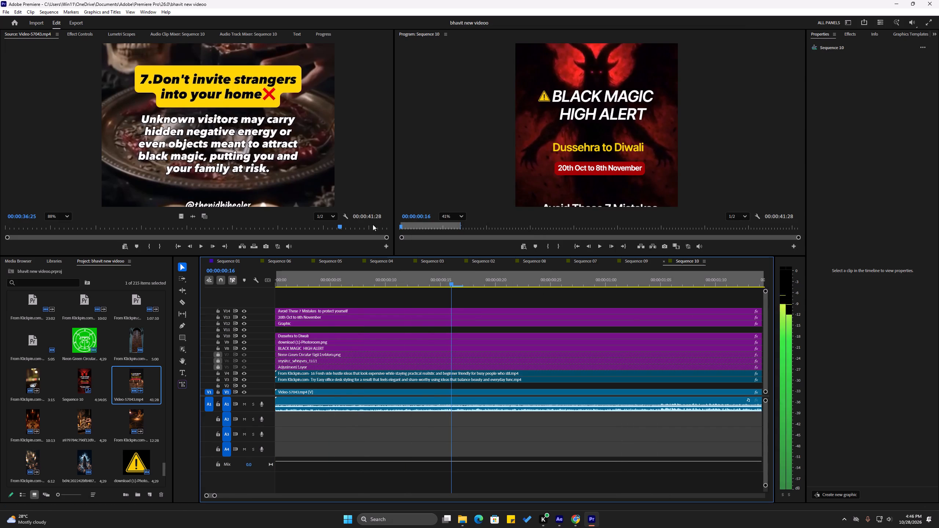
Open the export settings for Sequence 10.
left_click(80, 21)
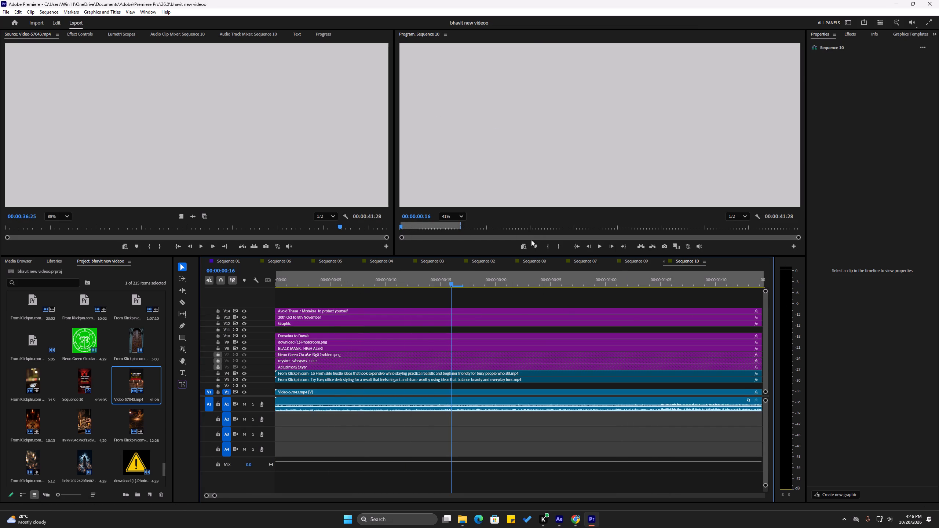